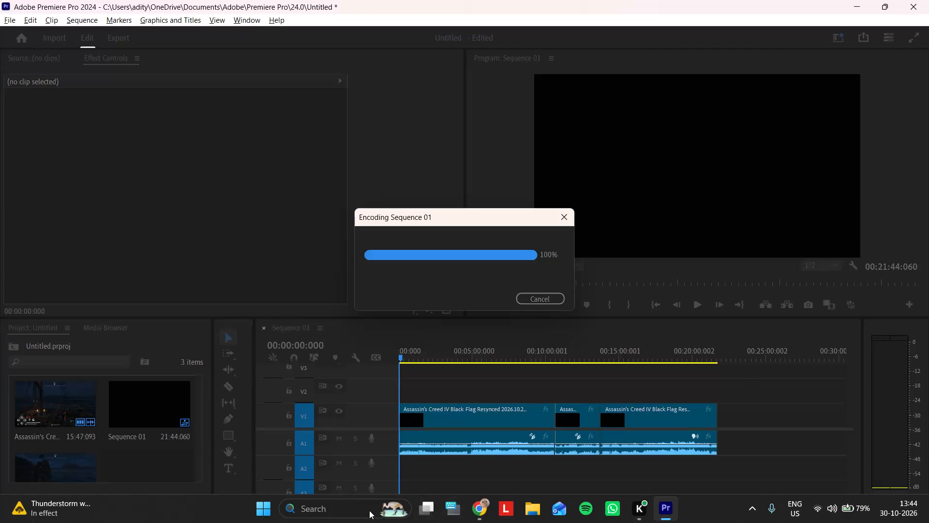
# Search Windows for "teams" again.
pyautogui.press('t')
pyautogui.press('e')
pyautogui.press('a')
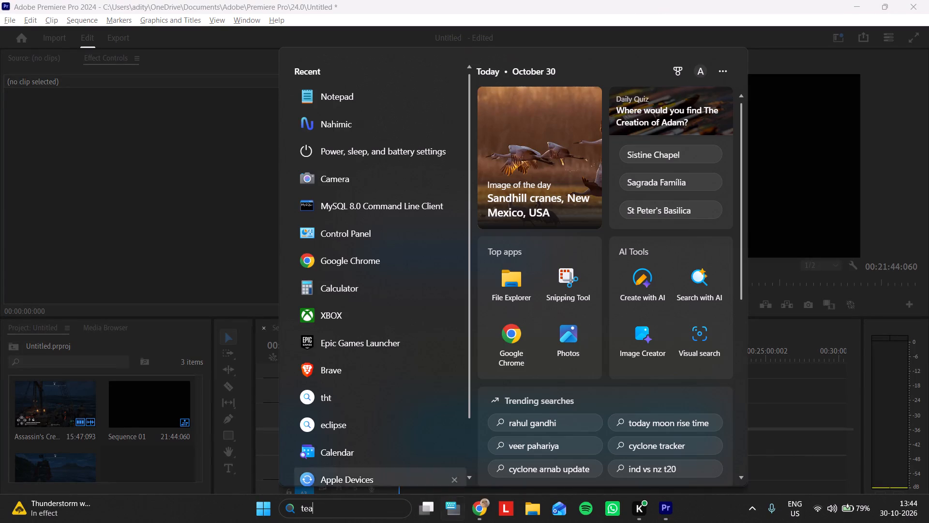
pyautogui.write('ms')
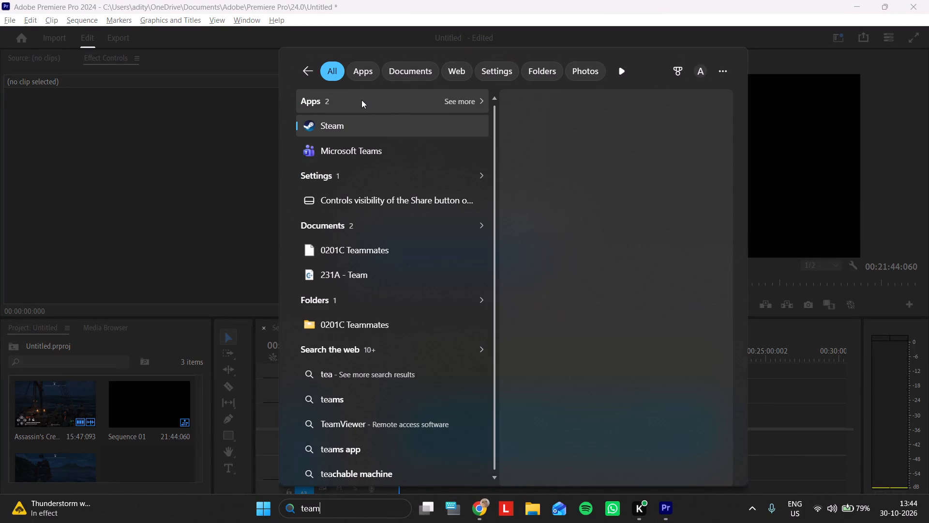
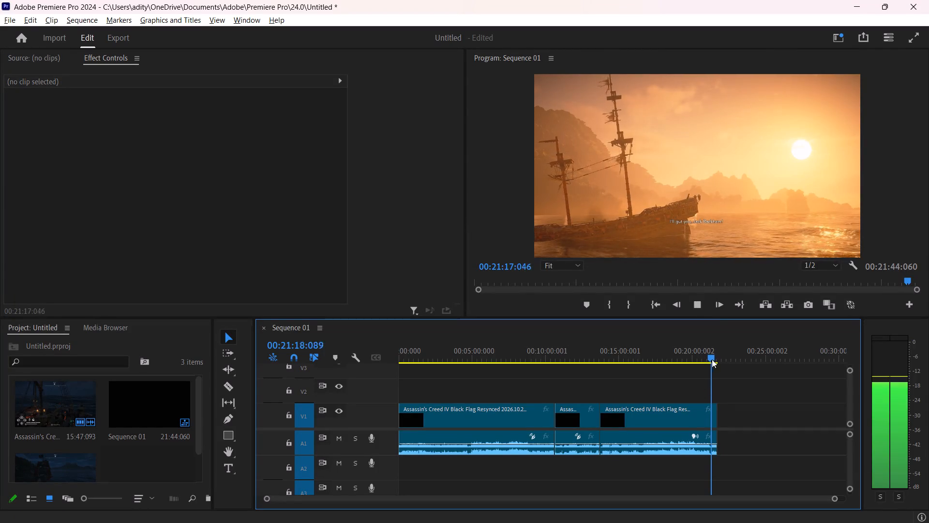
# Extend the last clip in Sequence 01 to about 00:27:20 and split it at 00:21:44:060.
pyautogui.moveTo(712, 359); pyautogui.dragTo(716, 360)
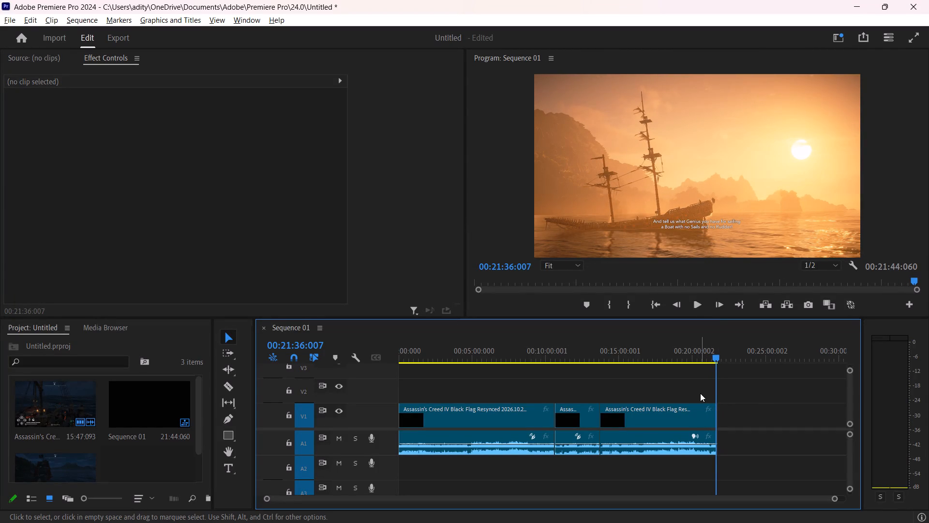
pyautogui.press('Up')
pyautogui.press('Down')
pyautogui.moveTo(717, 408); pyautogui.dragTo(799, 415)
pyautogui.press('c')
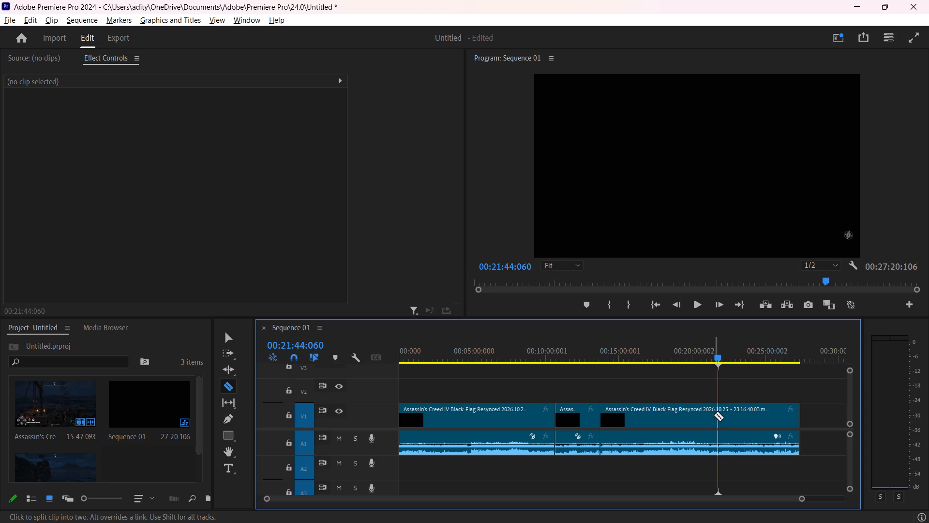
pyautogui.doubleClick(718, 412)
# Ripple delete the three video and audio clips before the split, keeping only the final section at the sequence start.
pyautogui.press('v')
pyautogui.moveTo(683, 470); pyautogui.dragTo(450, 412)
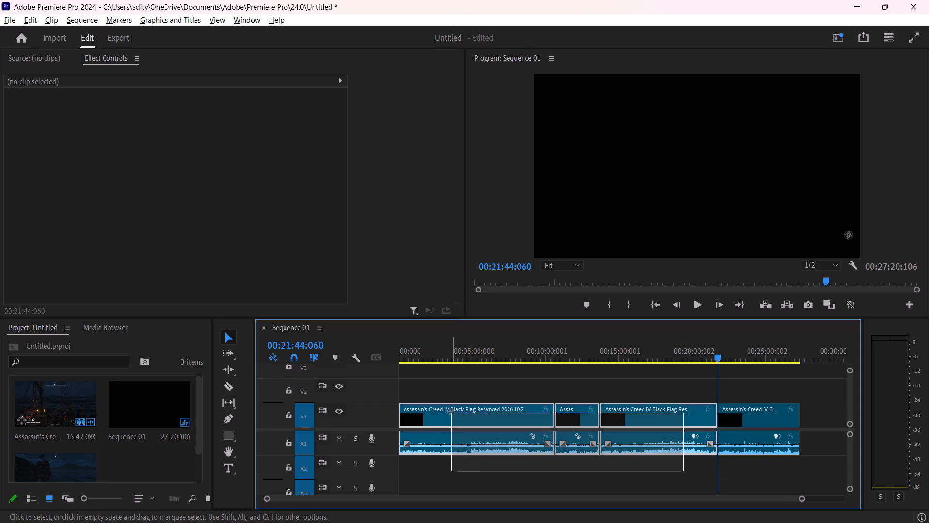
pyautogui.moveTo(450, 412); pyautogui.dragTo(447, 411)
pyautogui.rightClick(447, 411)
pyautogui.click(508, 95)
# Play the remaining clip from the start of the sequence with the timeline zoomed in.
pyautogui.press('space')
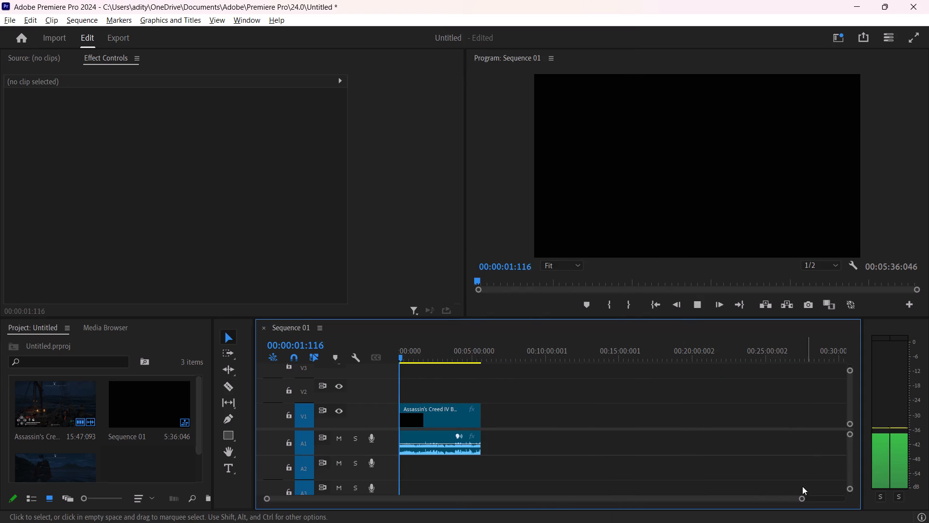
pyautogui.moveTo(801, 499); pyautogui.dragTo(732, 498)
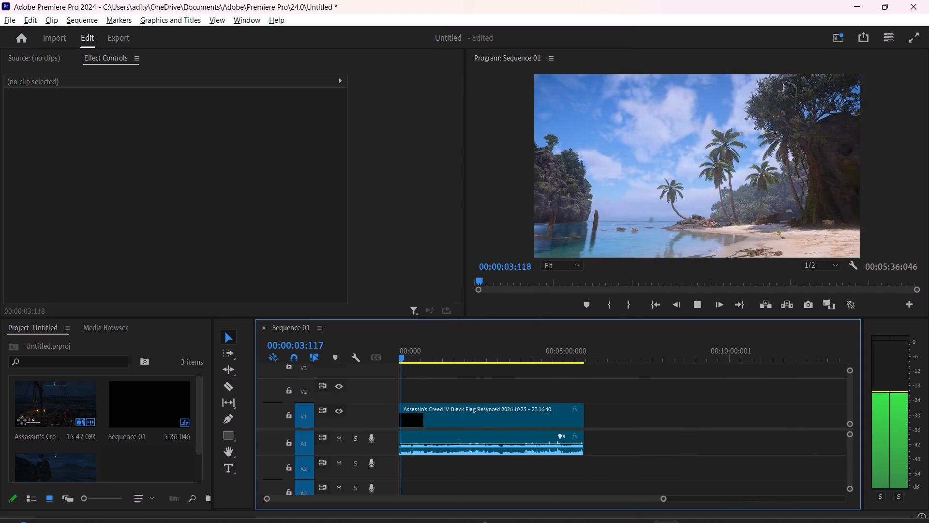
# Turn on Bluetooth in the Windows quick settings and open its list of devices.
pyautogui.click(828, 517)
pyautogui.doubleClick(795, 277)
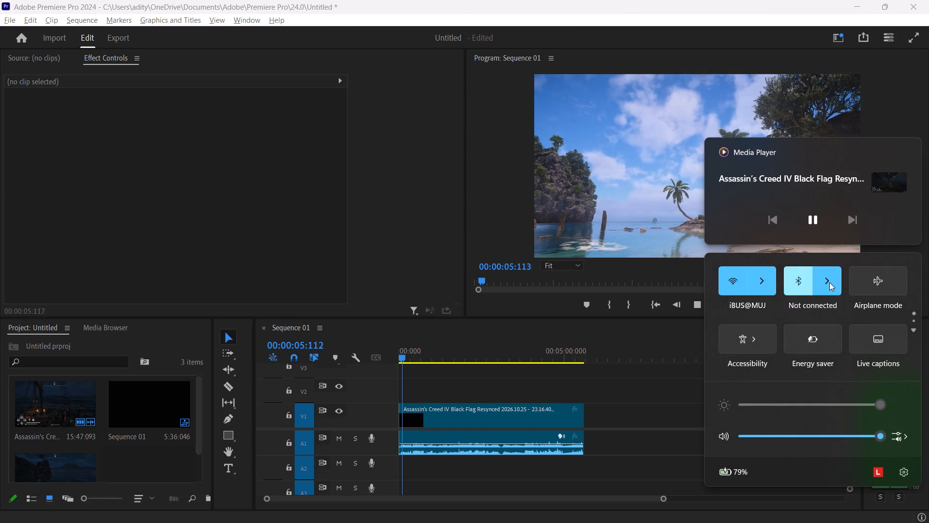
pyautogui.doubleClick(829, 282)
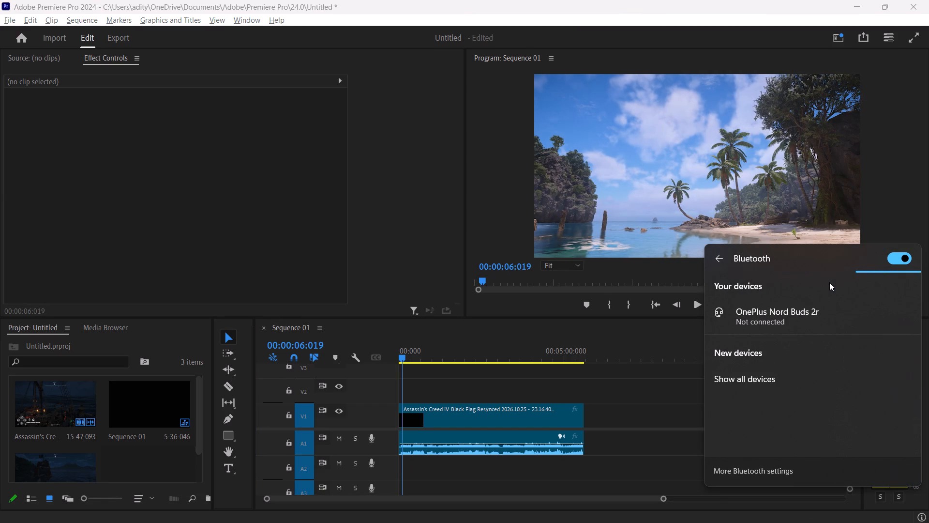
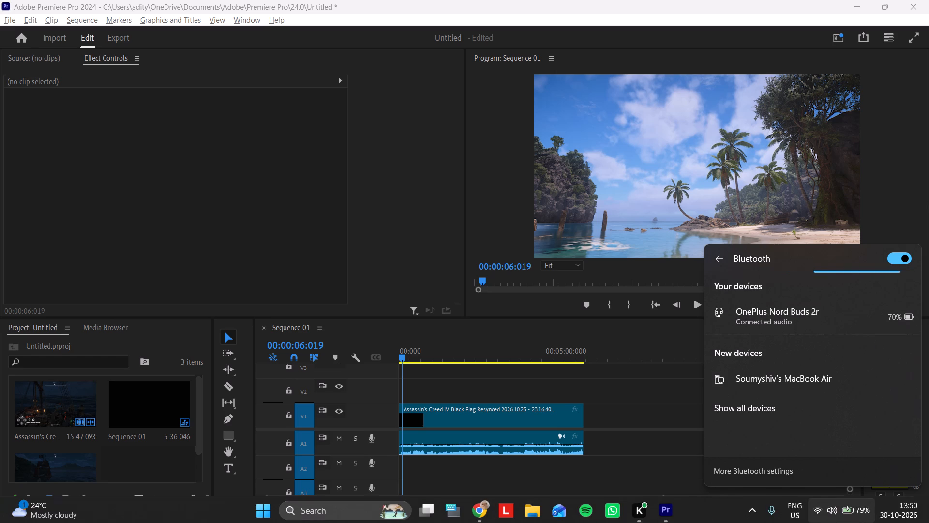
# Return to Premiere Pro and replay the opening of Sequence 01 from its start, stopping playback at 00:00:00:049.
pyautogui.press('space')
pyautogui.click(644, 417)
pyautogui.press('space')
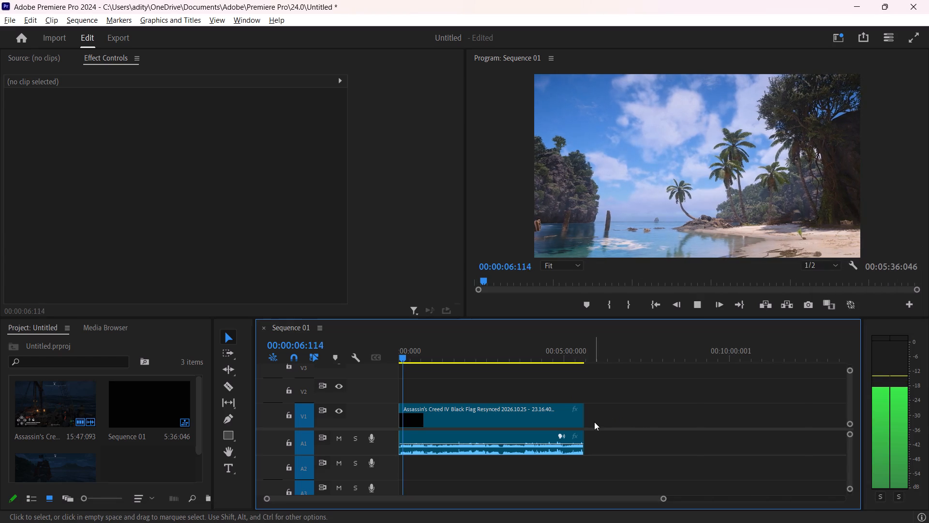
pyautogui.press('Up')
pyautogui.press('Up')
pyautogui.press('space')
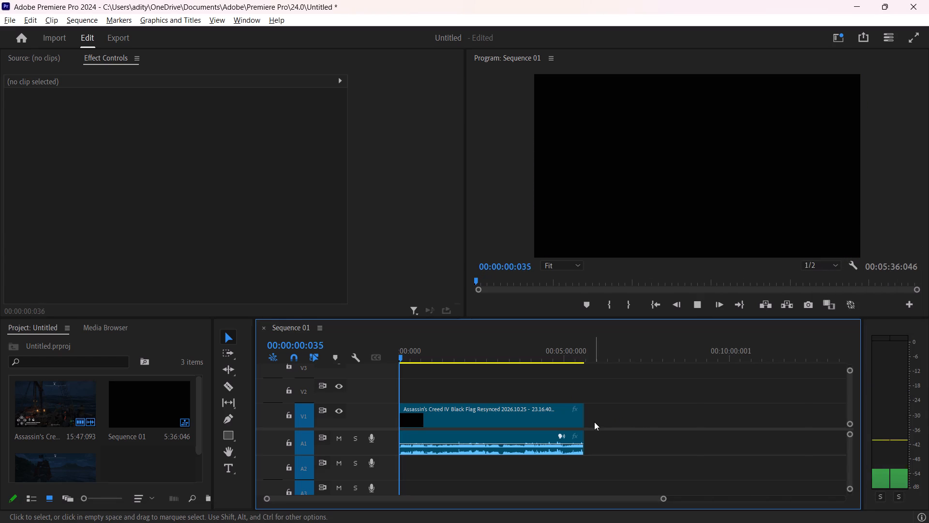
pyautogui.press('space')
pyautogui.press('Up')
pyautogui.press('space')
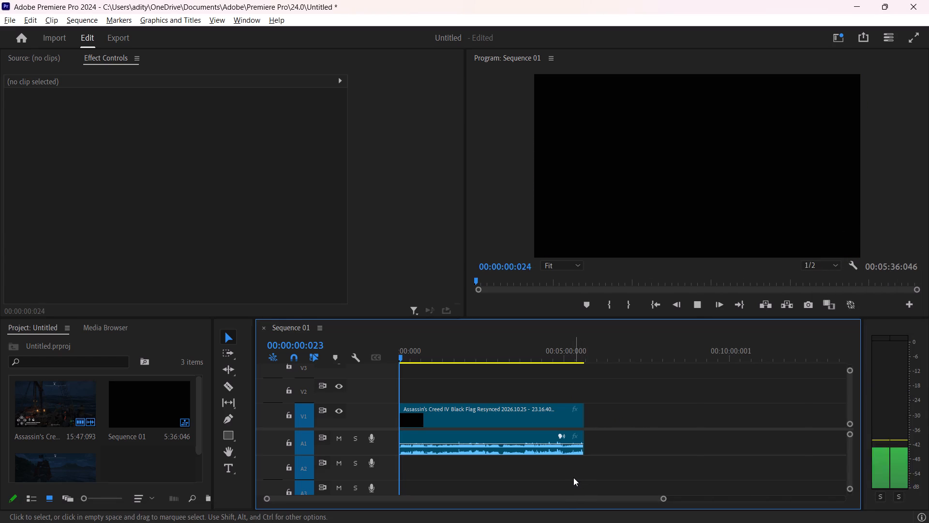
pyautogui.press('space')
# Trim the start of the clip on V1 and A1 to the playhead at 00:00:00:049.
pyautogui.moveTo(664, 496); pyautogui.dragTo(658, 498)
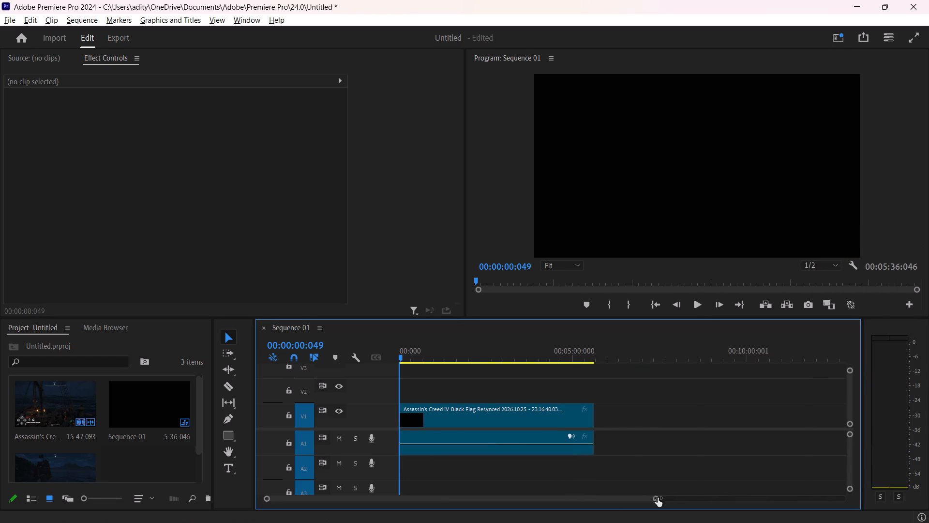
pyautogui.moveTo(658, 498); pyautogui.dragTo(544, 493)
pyautogui.click(535, 487)
pyautogui.moveTo(532, 486); pyautogui.dragTo(526, 482)
pyautogui.moveTo(399, 424); pyautogui.dragTo(404, 424)
# Move the trimmed video and audio clip earlier to close the gap at the start of Sequence 01.
pyautogui.click(404, 424)
pyautogui.moveTo(463, 412); pyautogui.dragTo(445, 415)
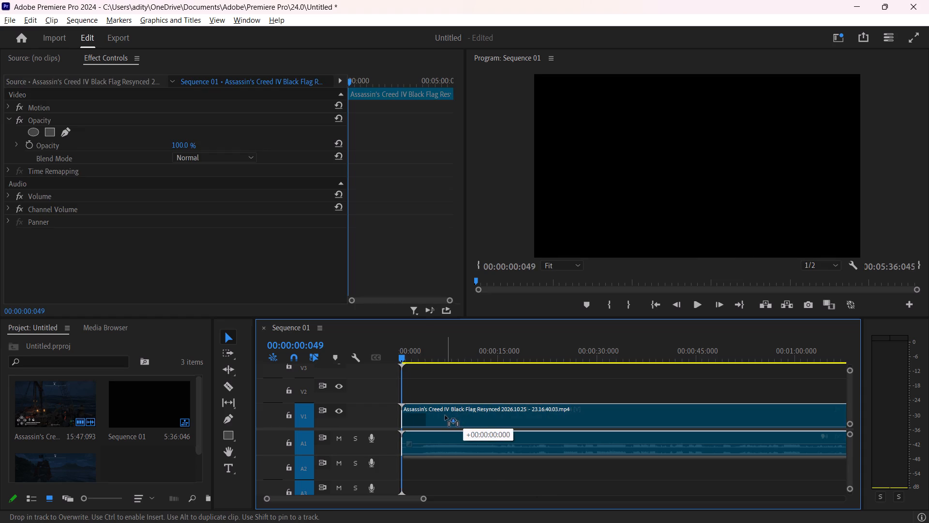
# Move the clip to the start of Sequence 01 and ripple delete the small gap left before it.
pyautogui.moveTo(445, 415); pyautogui.dragTo(399, 417)
pyautogui.click(399, 417)
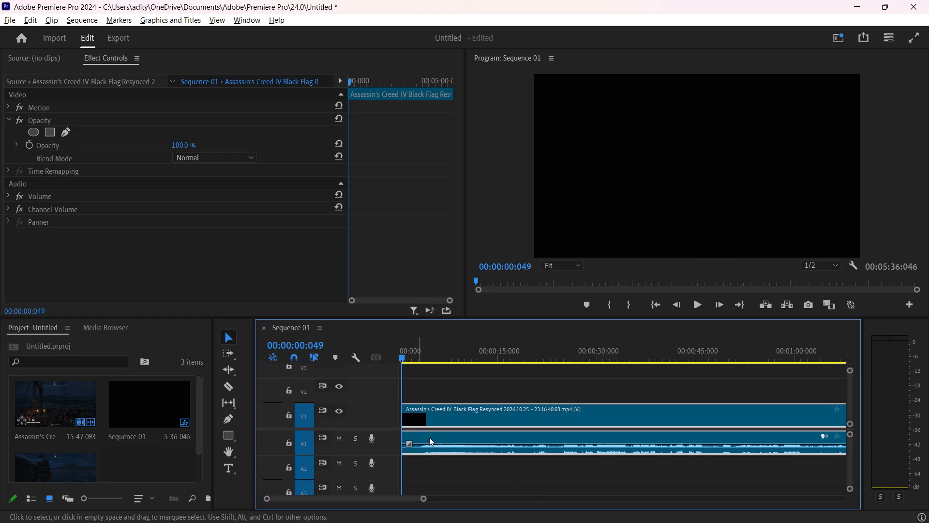
pyautogui.click(425, 495)
pyautogui.moveTo(425, 495); pyautogui.dragTo(387, 481)
pyautogui.click(387, 480)
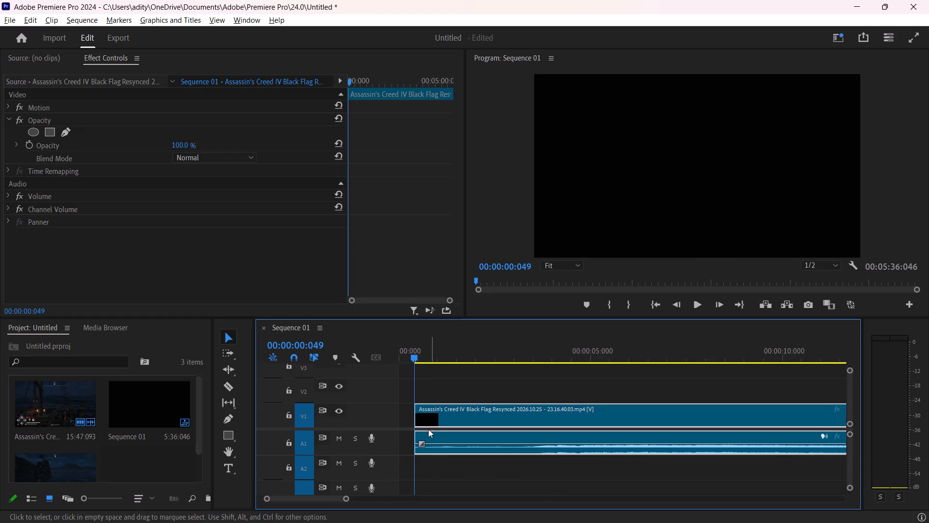
pyautogui.rightClick(400, 415)
pyautogui.click(420, 420)
# Play the clip from its start and skim through to its end to review the section's footage.
pyautogui.press('space')
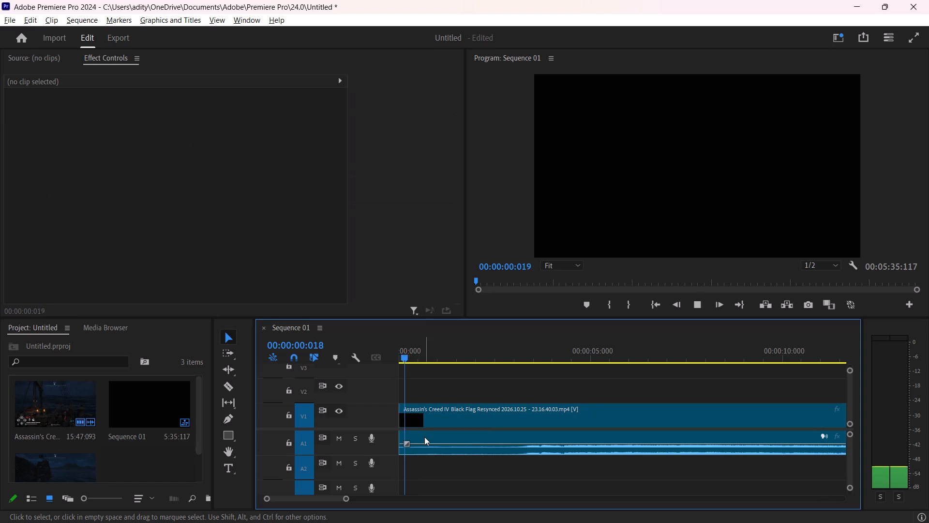
pyautogui.moveTo(346, 499); pyautogui.dragTo(779, 503)
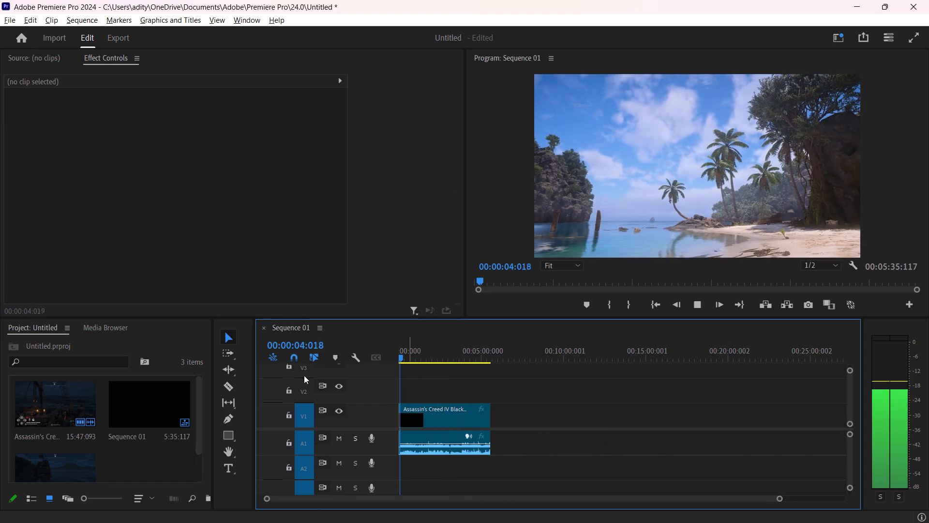
pyautogui.moveTo(400, 359); pyautogui.dragTo(407, 360)
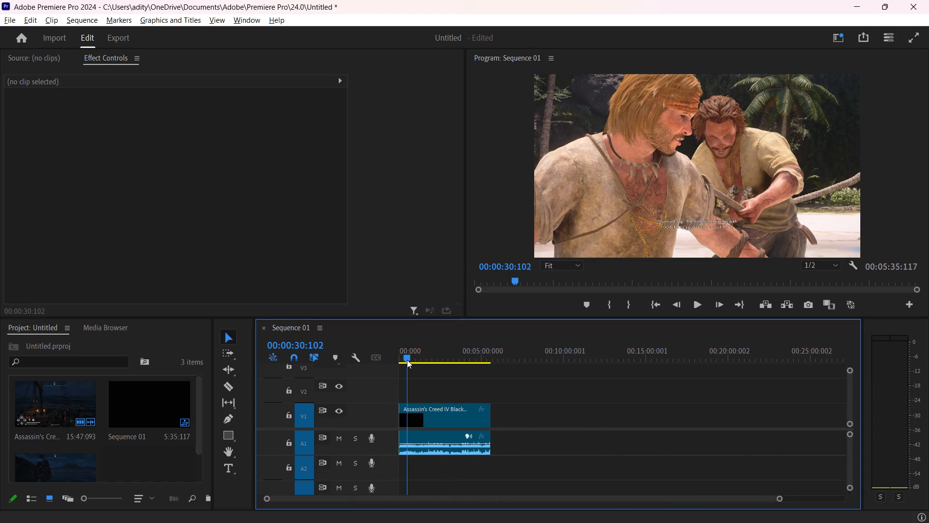
pyautogui.moveTo(407, 360); pyautogui.dragTo(421, 365)
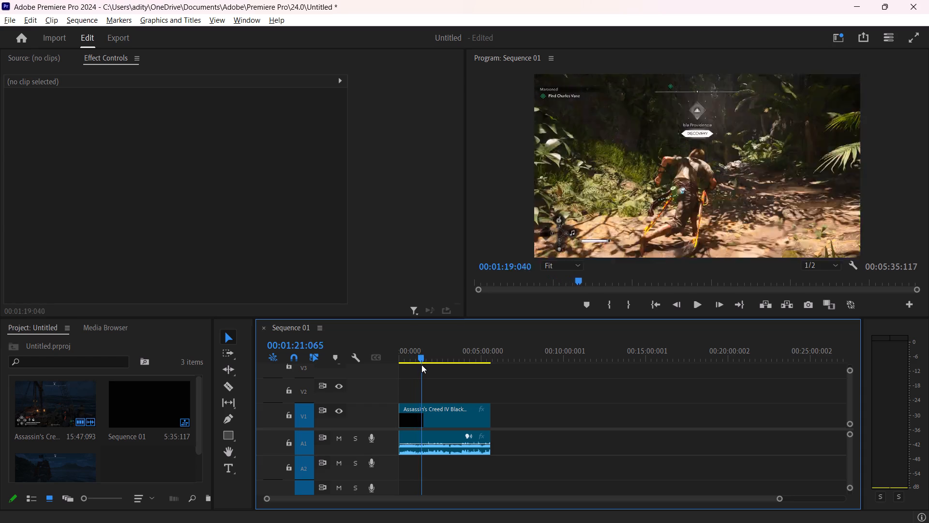
pyautogui.moveTo(421, 365); pyautogui.dragTo(434, 370)
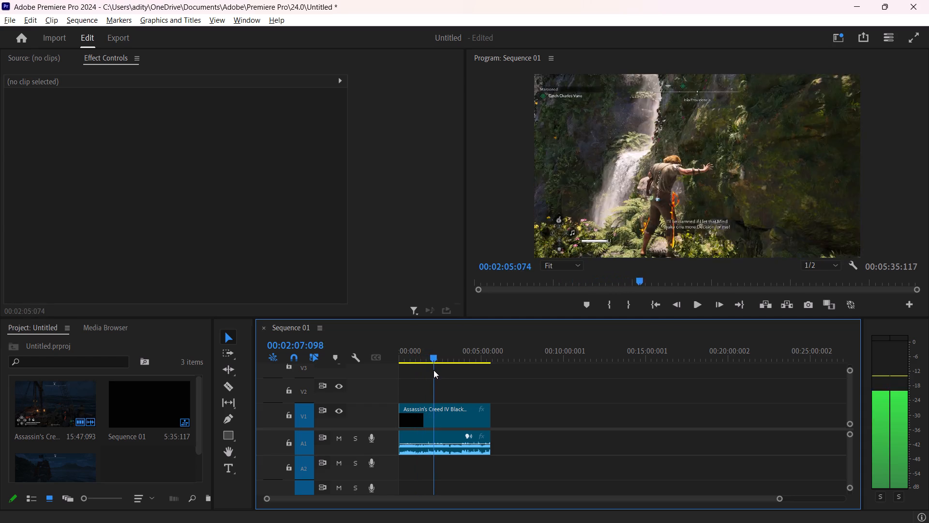
pyautogui.moveTo(434, 370); pyautogui.dragTo(447, 376)
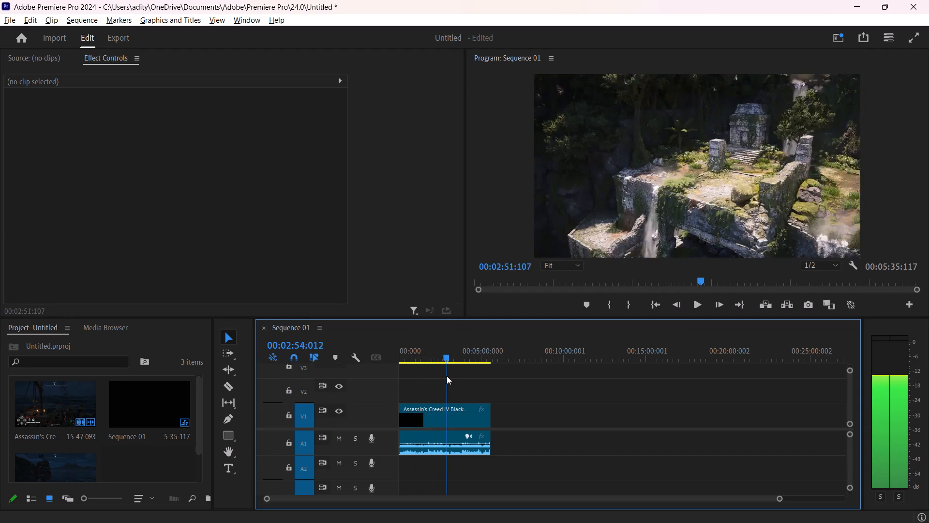
pyautogui.moveTo(447, 376); pyautogui.dragTo(468, 384)
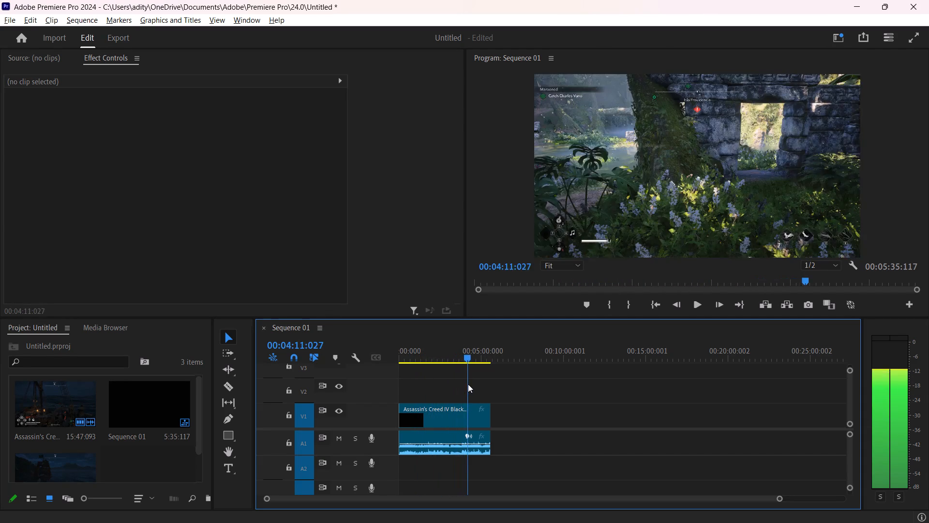
pyautogui.moveTo(468, 384); pyautogui.dragTo(460, 385)
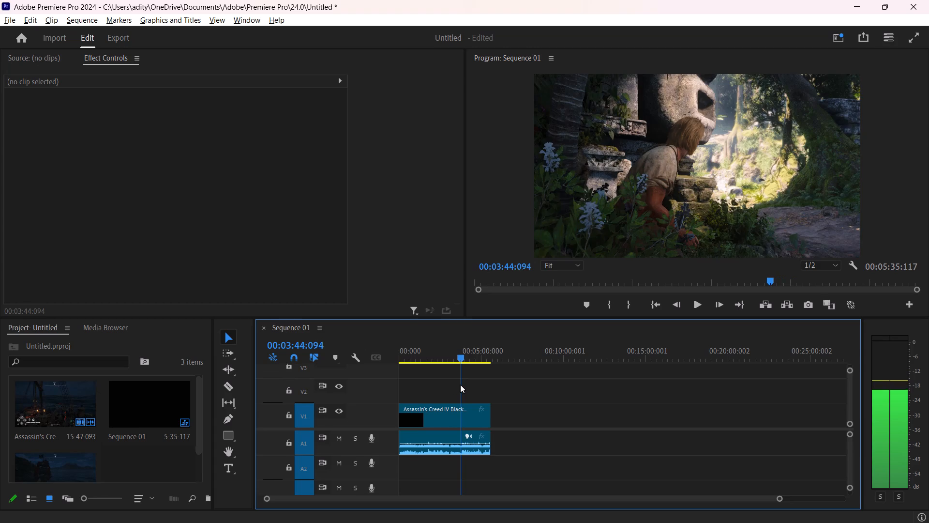
pyautogui.moveTo(460, 385); pyautogui.dragTo(462, 385)
pyautogui.press('space')
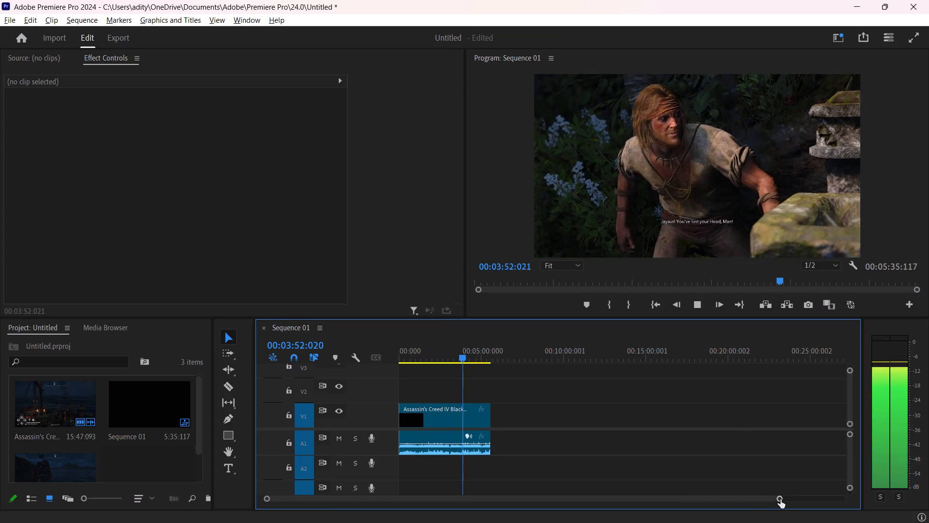
pyautogui.moveTo(780, 499); pyautogui.dragTo(674, 487)
pyautogui.press('space')
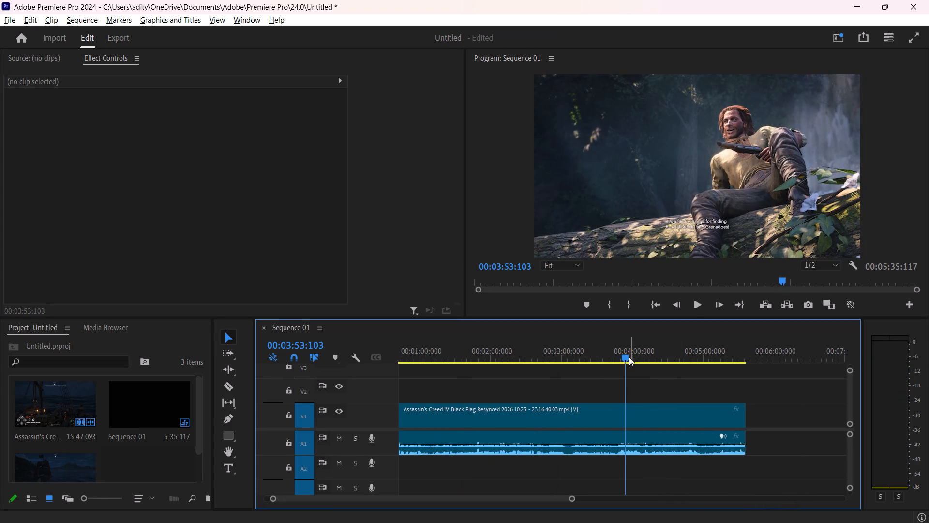
pyautogui.moveTo(624, 357); pyautogui.dragTo(747, 411)
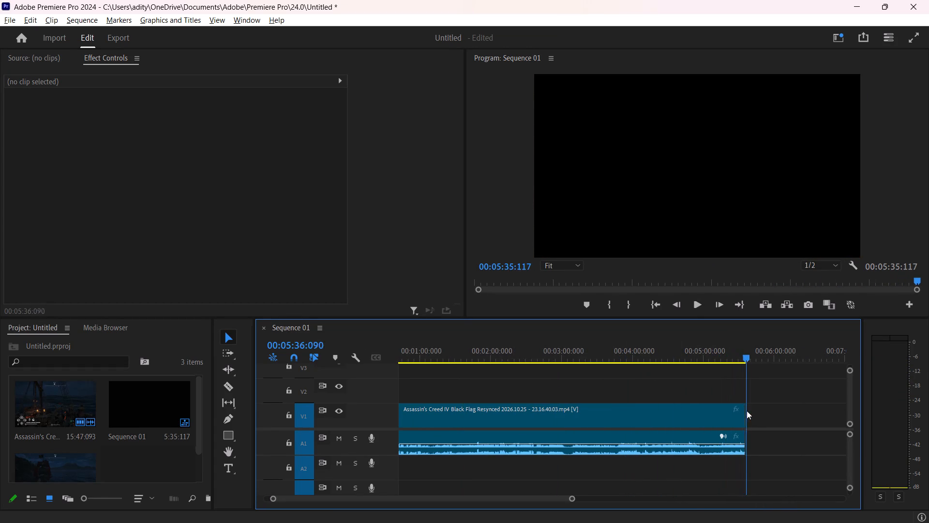
pyautogui.moveTo(747, 411); pyautogui.dragTo(738, 413)
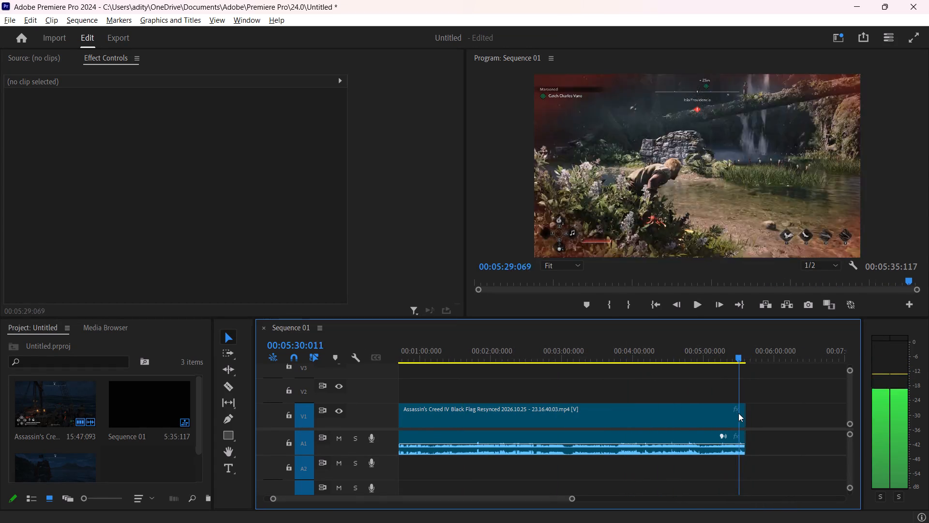
pyautogui.moveTo(738, 413); pyautogui.dragTo(742, 415)
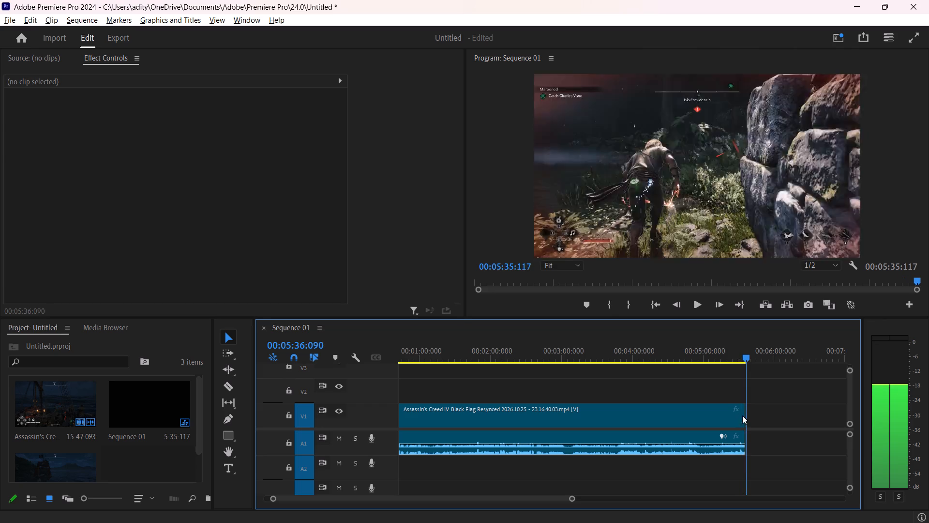
pyautogui.moveTo(742, 415); pyautogui.dragTo(745, 416)
# Extend the end of the clip on V1 and A1 to 00:11:19:105.
pyautogui.moveTo(744, 415); pyautogui.dragTo(791, 426)
pyautogui.moveTo(571, 497); pyautogui.dragTo(926, 520)
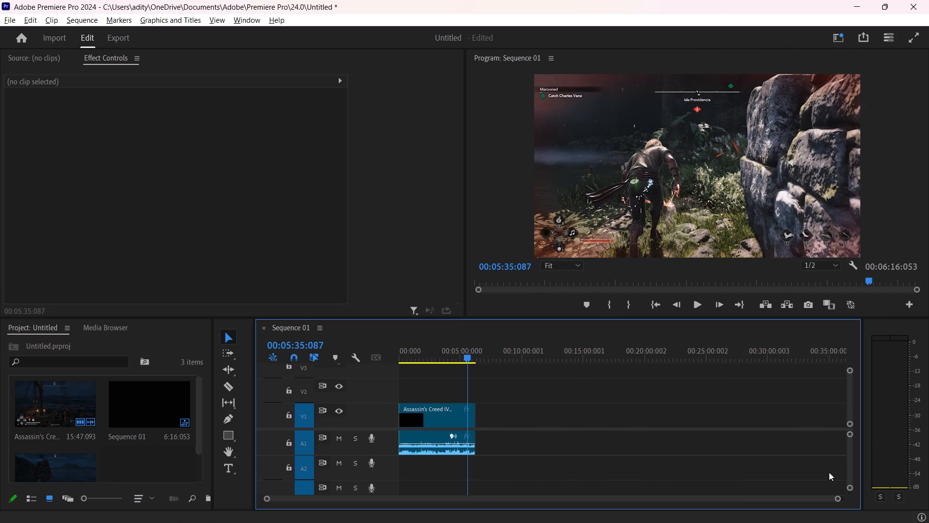
pyautogui.moveTo(475, 412); pyautogui.dragTo(928, 522)
# Skim and play the extended clip, checking the scenes around the waterfall ruins for a suitable cut point.
pyautogui.moveTo(839, 499); pyautogui.dragTo(669, 477)
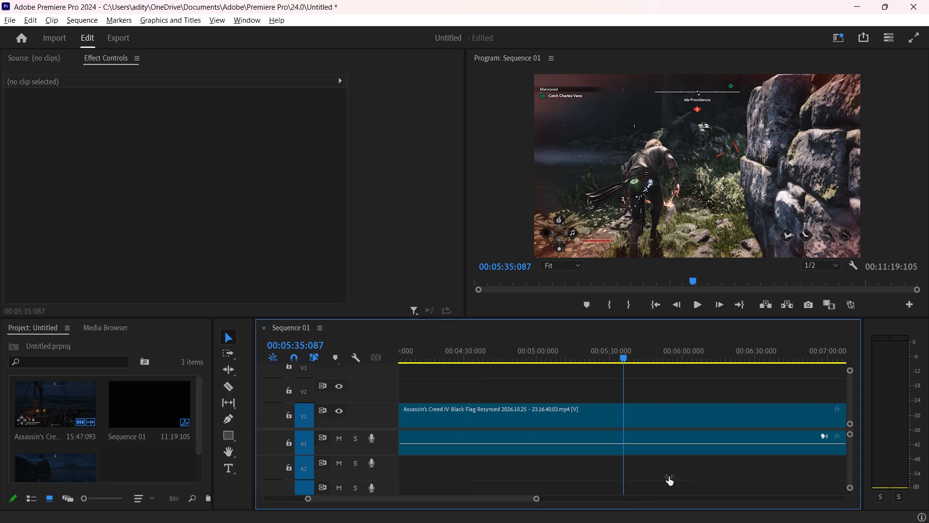
pyautogui.moveTo(669, 477); pyautogui.dragTo(669, 476)
pyautogui.moveTo(622, 356); pyautogui.dragTo(596, 364)
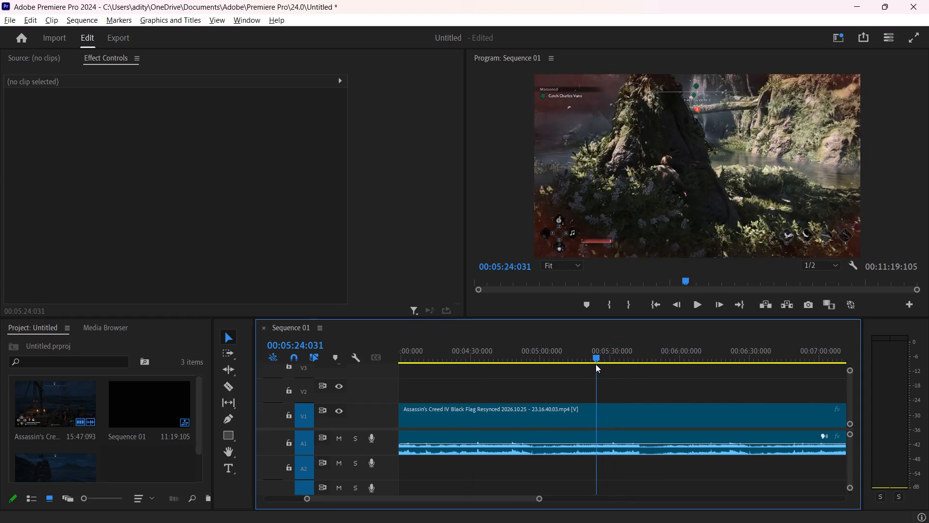
pyautogui.moveTo(596, 364); pyautogui.dragTo(570, 359)
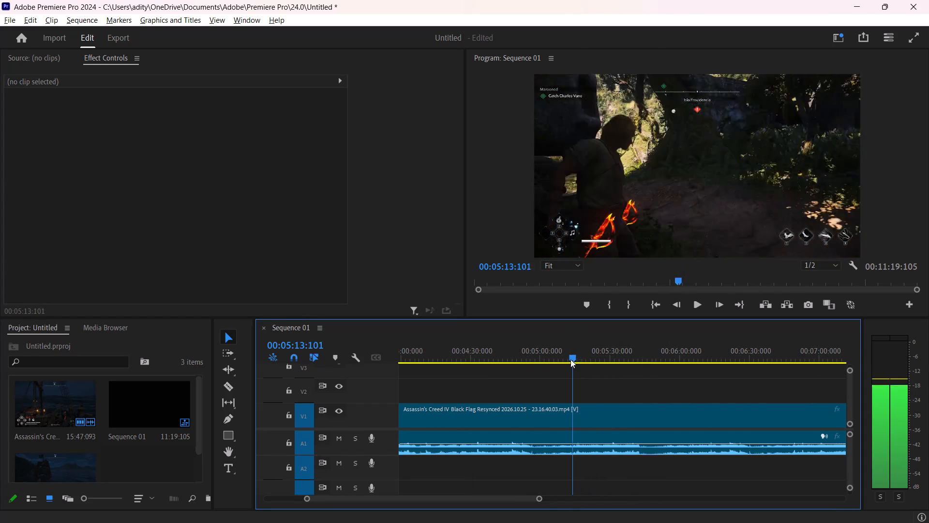
pyautogui.moveTo(570, 359); pyautogui.dragTo(554, 358)
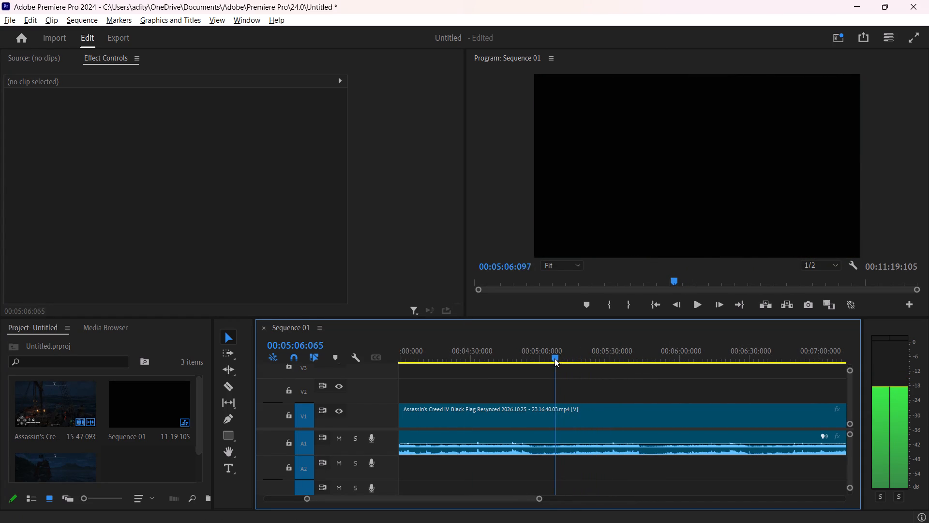
pyautogui.moveTo(554, 358); pyautogui.dragTo(439, 376)
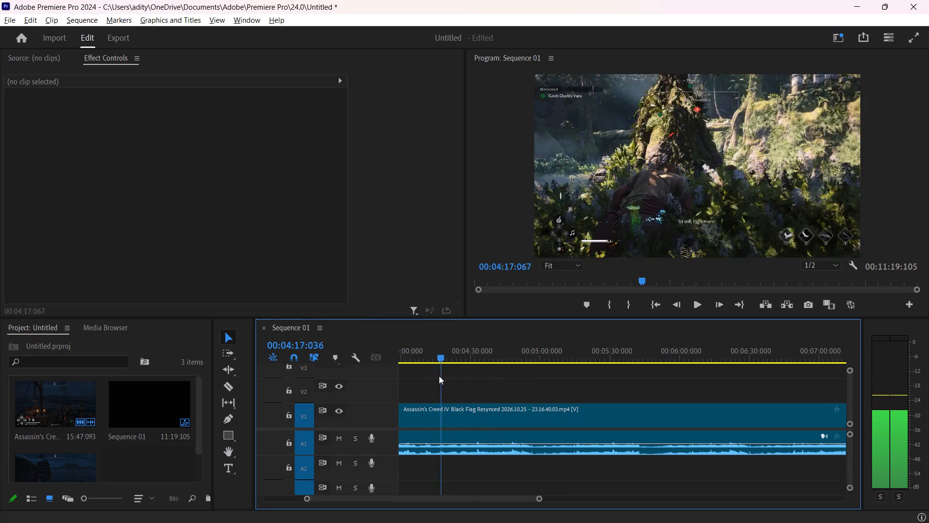
pyautogui.moveTo(439, 376); pyautogui.dragTo(606, 418)
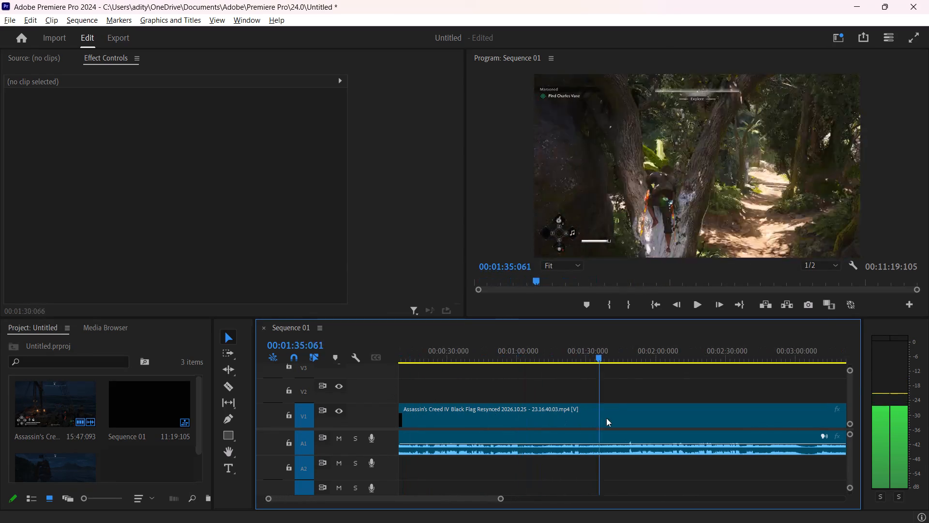
pyautogui.moveTo(606, 418); pyautogui.dragTo(784, 443)
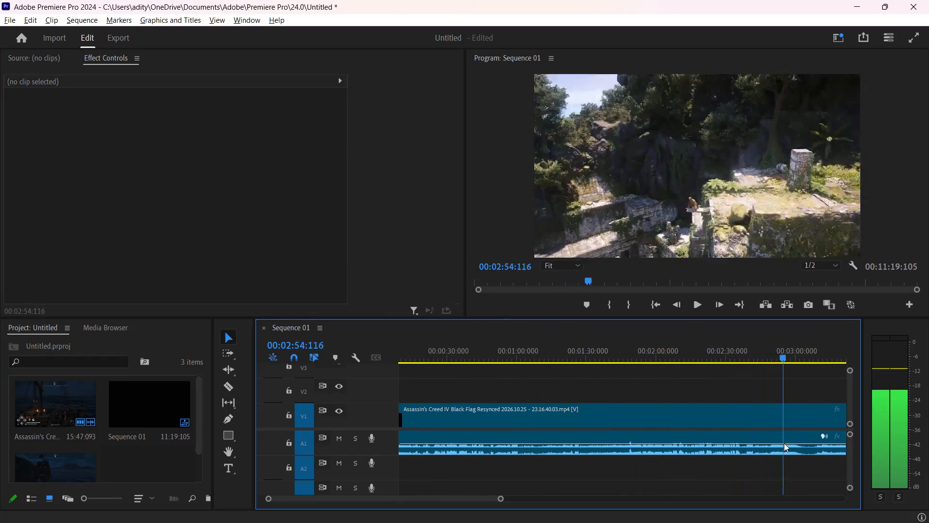
pyautogui.moveTo(784, 443); pyautogui.dragTo(845, 460)
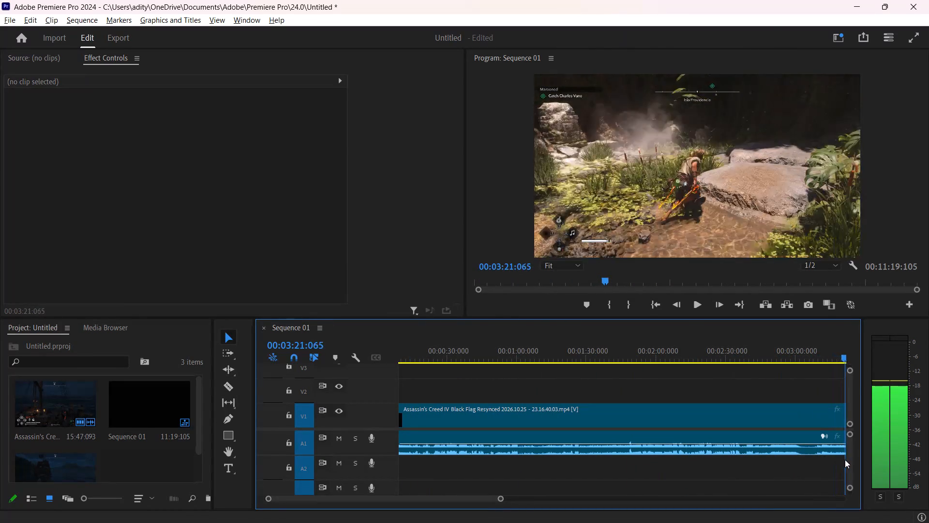
pyautogui.moveTo(845, 460); pyautogui.dragTo(847, 463)
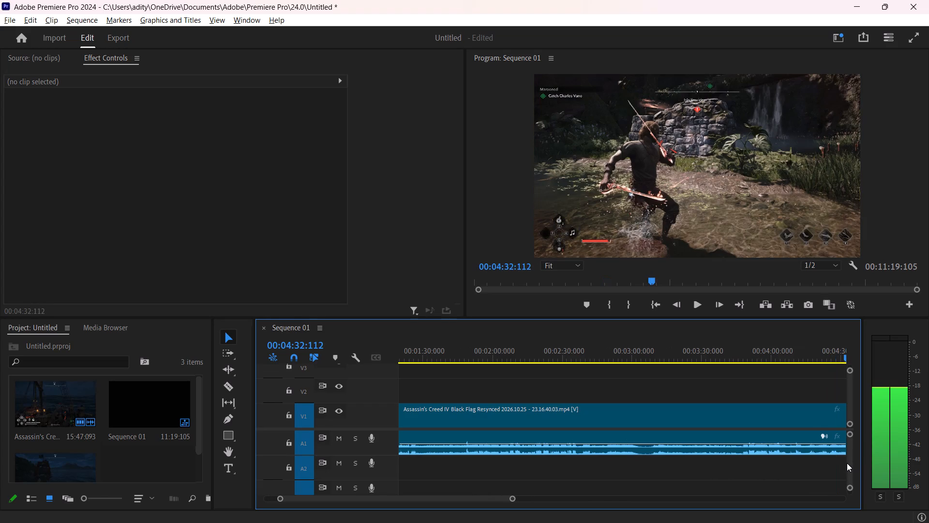
pyautogui.moveTo(847, 463); pyautogui.dragTo(789, 450)
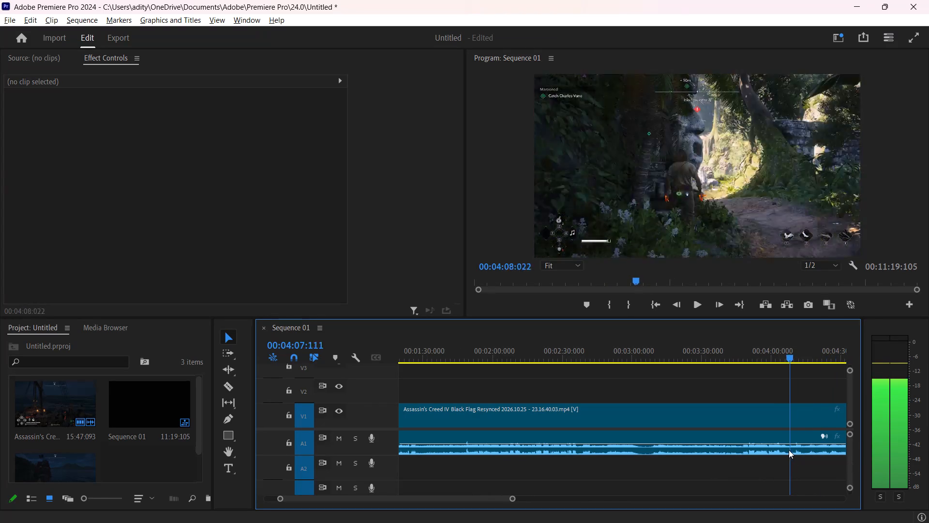
pyautogui.moveTo(789, 450); pyautogui.dragTo(781, 448)
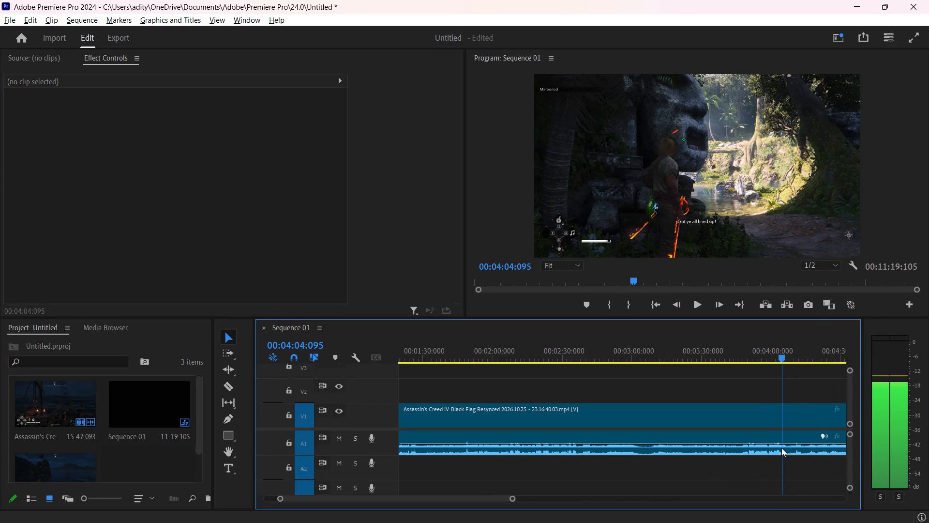
pyautogui.moveTo(781, 448); pyautogui.dragTo(780, 447)
pyautogui.press('space')
pyautogui.press('space')
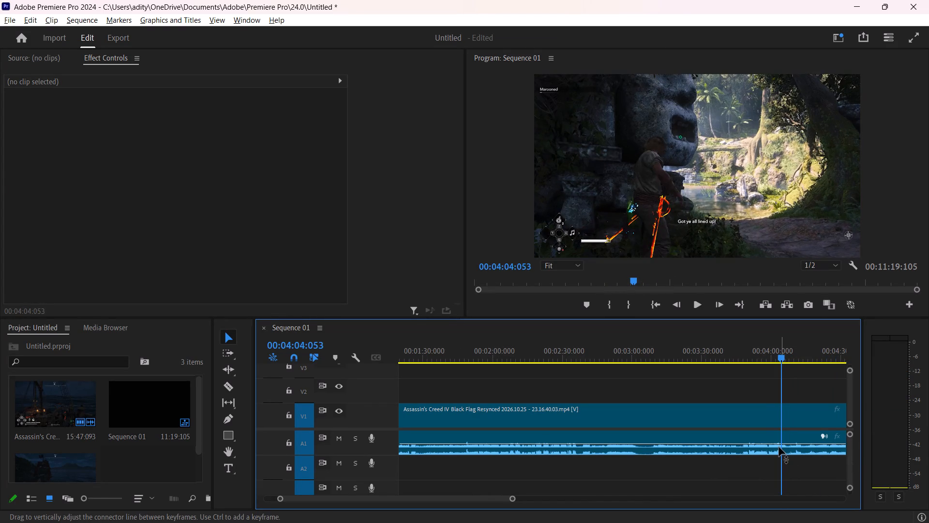
pyautogui.press('space')
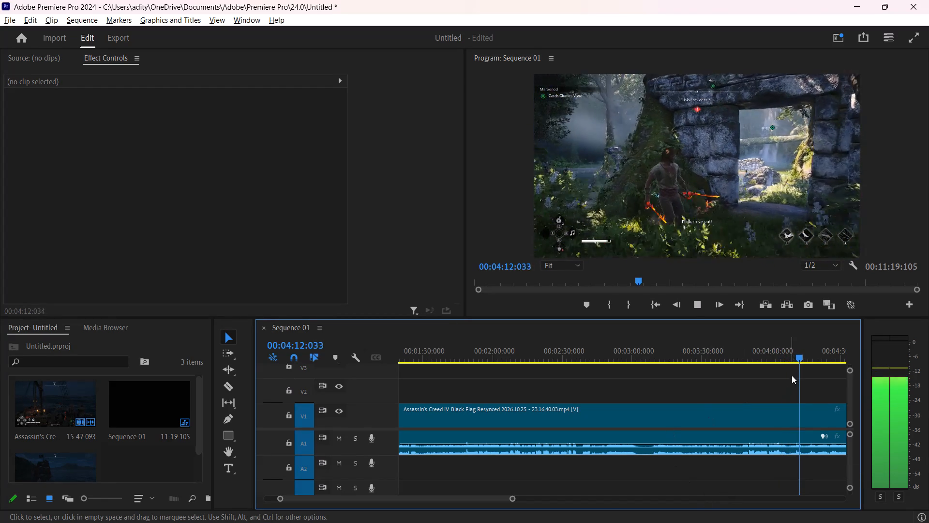
pyautogui.press('space')
# Find the exact frame of the scene change and split the video and audio clip at 00:04:04:016.
pyautogui.moveTo(803, 357); pyautogui.dragTo(787, 357)
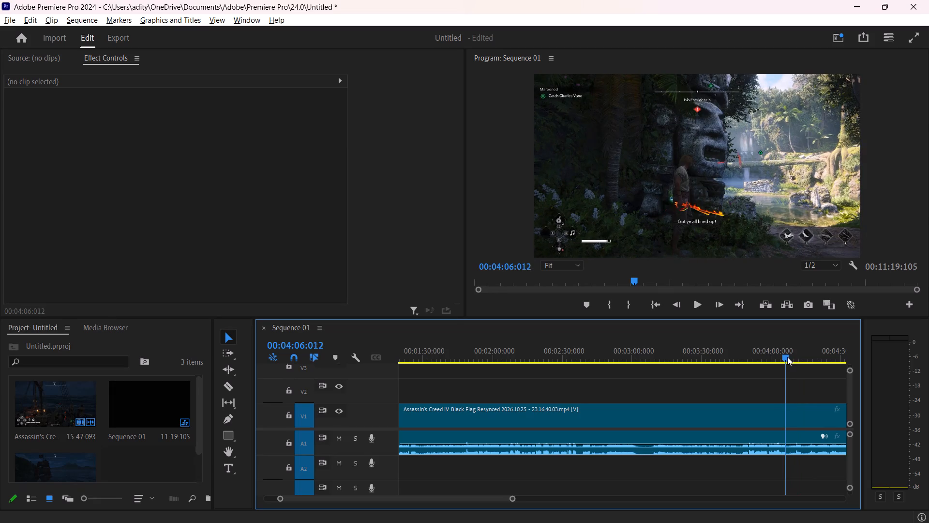
pyautogui.moveTo(787, 357); pyautogui.dragTo(782, 356)
pyautogui.press('space')
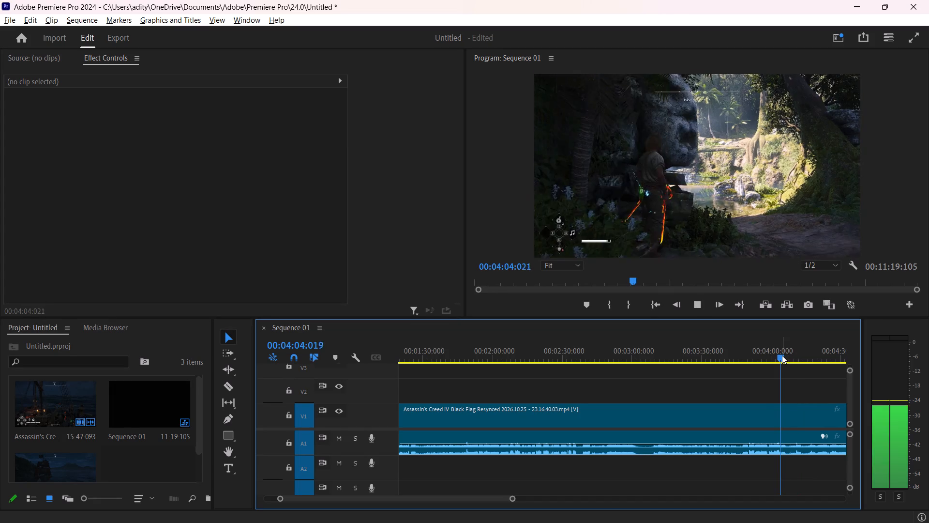
pyautogui.press('space')
pyautogui.press('Left')
pyautogui.press('Left')
pyautogui.press('Left')
pyautogui.press('Left')
pyautogui.press('Left')
pyautogui.press('Left')
pyautogui.press('Left')
pyautogui.press('Left')
pyautogui.press('Left')
pyautogui.press('Left')
pyautogui.press('Left')
pyautogui.press('Left')
pyautogui.press('Left')
pyautogui.press('Left')
pyautogui.press('Left')
pyautogui.press('Left')
pyautogui.press('Left')
pyautogui.press('Left')
pyautogui.press('Left')
pyautogui.press('Left')
pyautogui.press('Left')
pyautogui.press('Left')
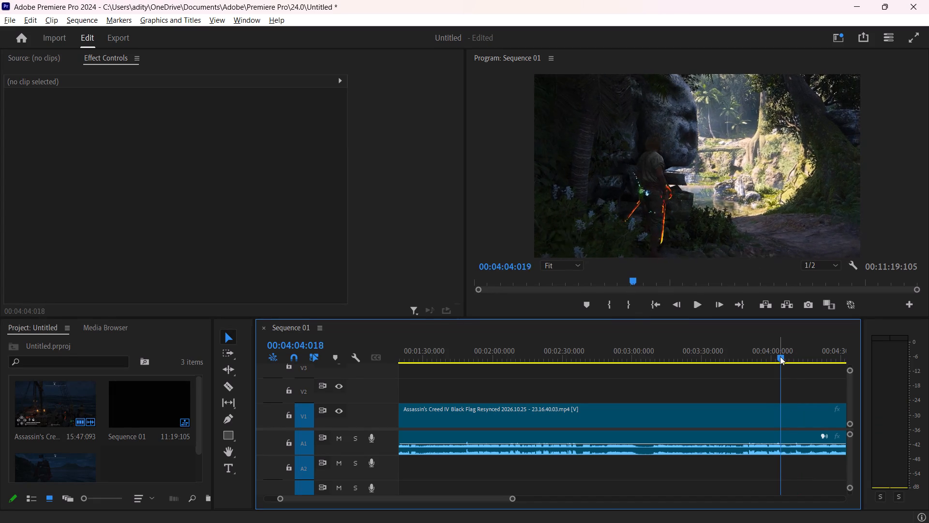
pyautogui.press('Right')
pyautogui.press('Right')
pyautogui.press('Right')
pyautogui.press('Right')
pyautogui.press('Right')
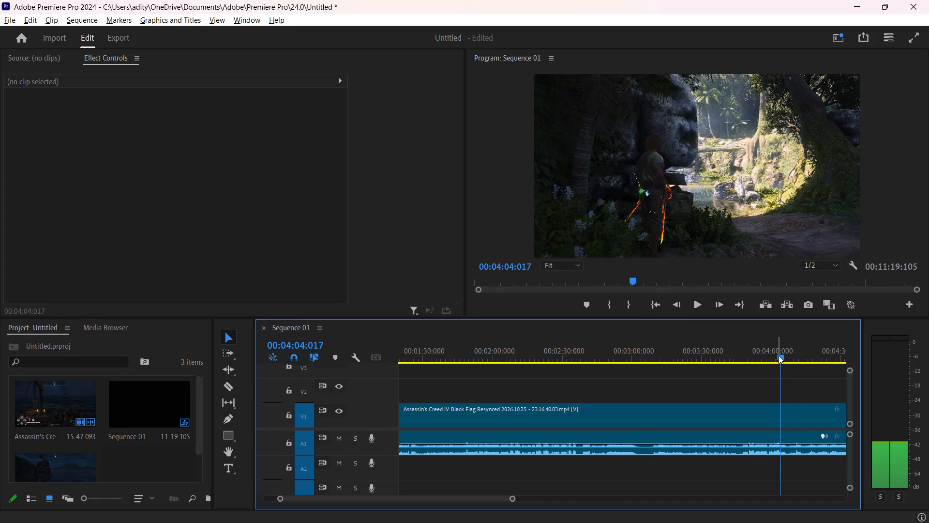
pyautogui.press('Left')
pyautogui.press('c')
pyautogui.click(782, 412)
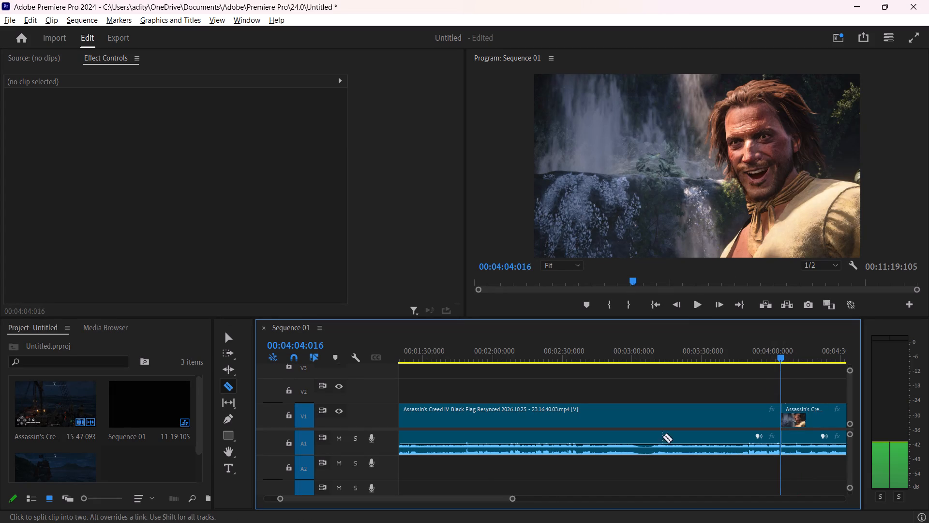
pyautogui.press('v')
pyautogui.moveTo(513, 498); pyautogui.dragTo(684, 513)
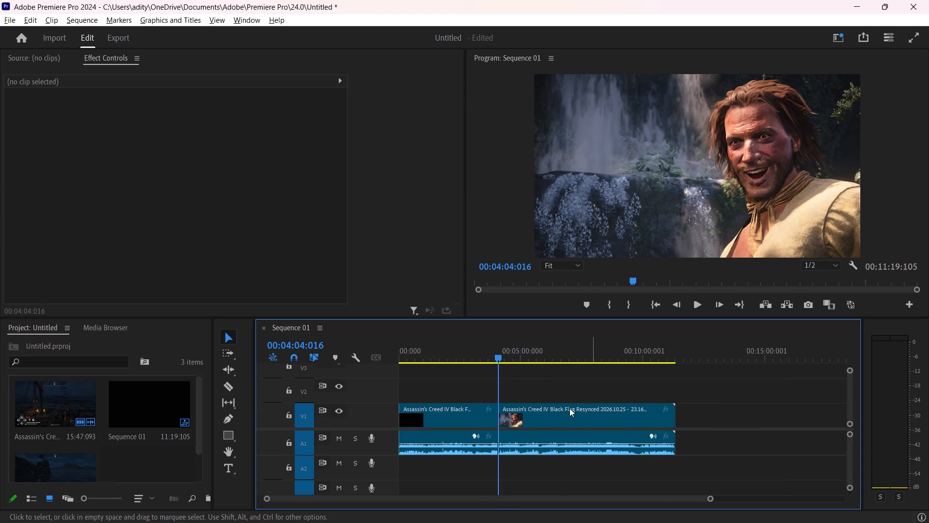
# Find where the jungle chase resumes after the black dream sequence and split the video and audio clip at 00:06:44:118.
pyautogui.moveTo(498, 358); pyautogui.dragTo(592, 390)
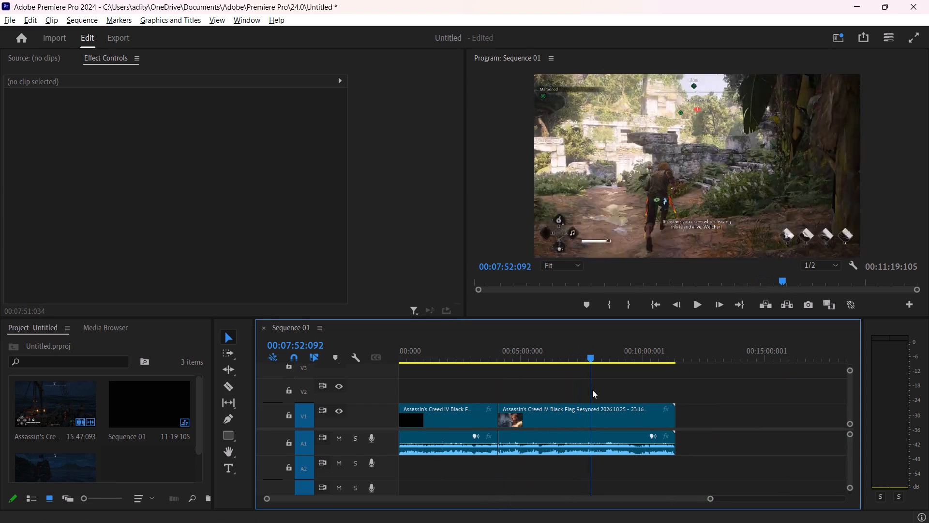
pyautogui.moveTo(592, 390); pyautogui.dragTo(584, 387)
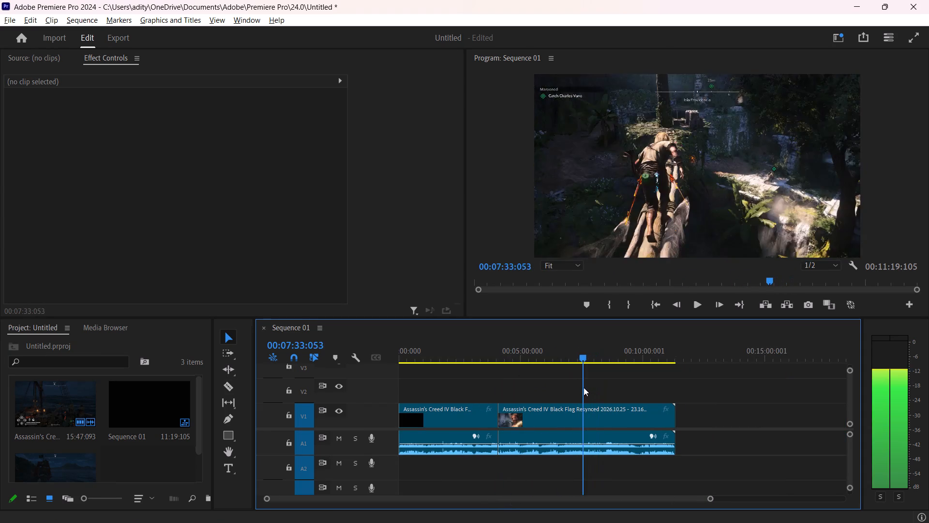
pyautogui.moveTo(584, 387); pyautogui.dragTo(564, 380)
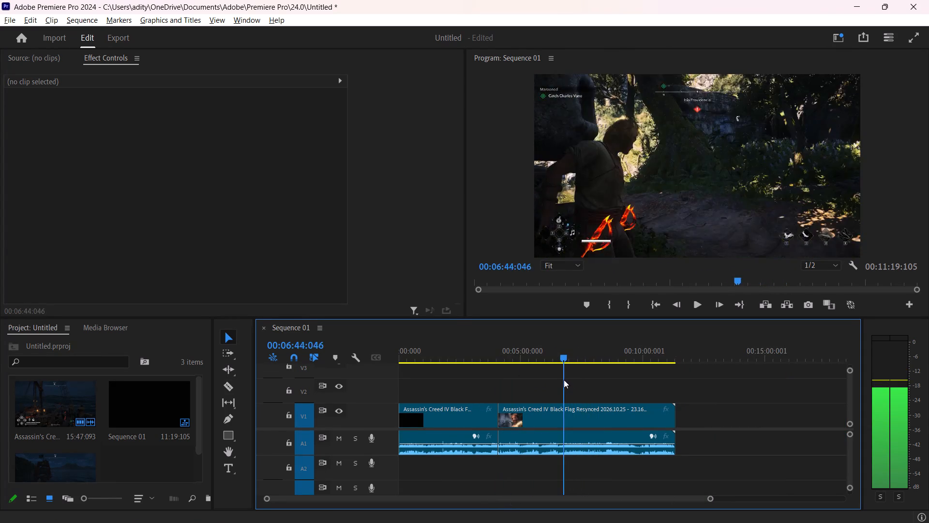
pyautogui.moveTo(564, 380); pyautogui.dragTo(561, 377)
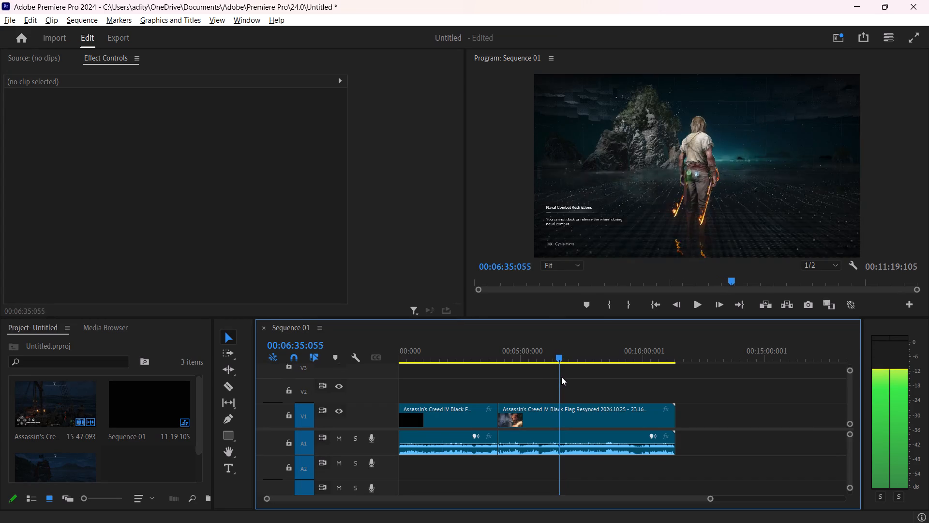
pyautogui.moveTo(561, 377); pyautogui.dragTo(562, 376)
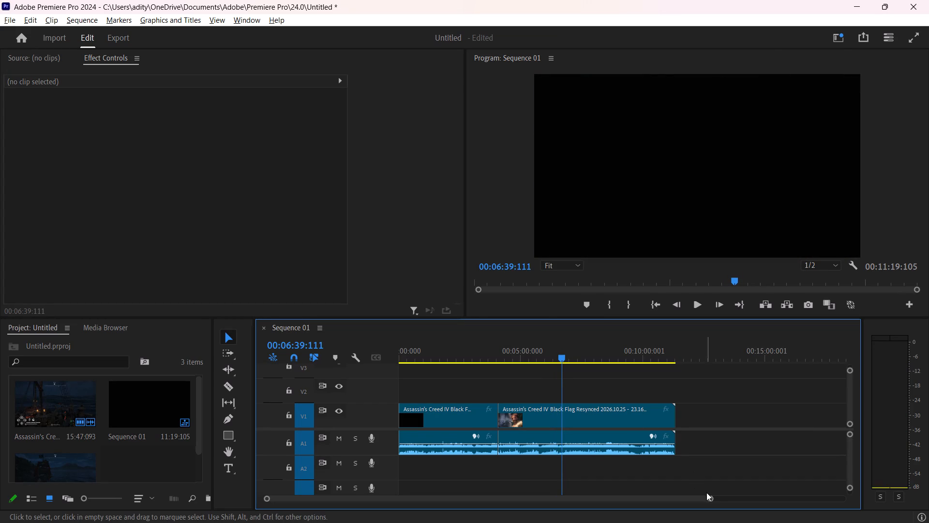
pyautogui.moveTo(710, 497); pyautogui.dragTo(634, 490)
pyautogui.press('space')
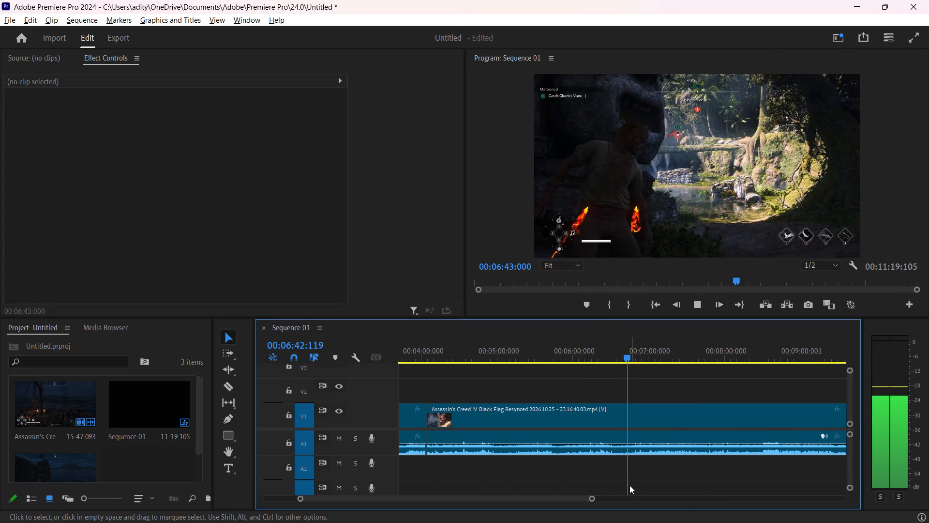
pyautogui.press('space')
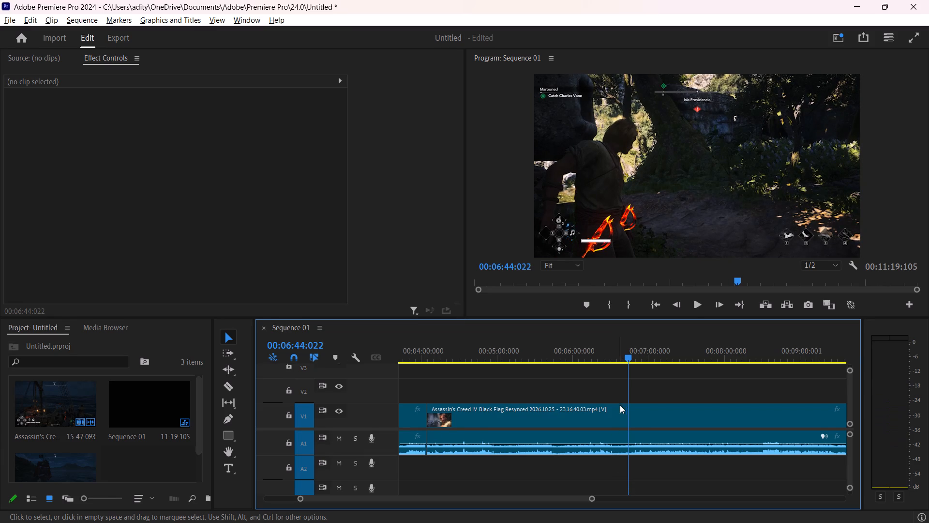
pyautogui.press('space')
pyautogui.press('space')
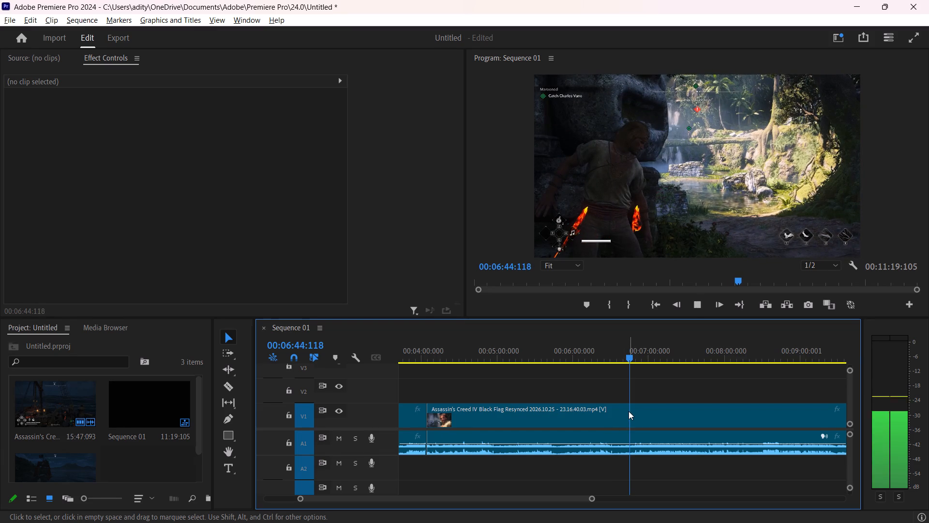
pyautogui.write('c')
pyautogui.doubleClick(629, 411)
# Ripple delete the clip section between 00:04:04:016 and 00:06:44:118 on V1 and A1.
pyautogui.press('v')
pyautogui.rightClick(565, 415)
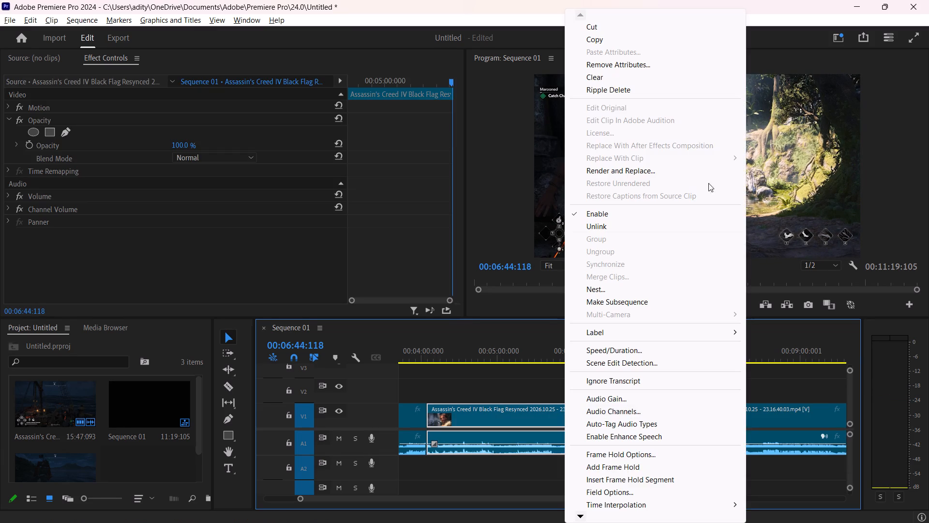
pyautogui.doubleClick(699, 94)
# Step through and play the footage around the join at 00:04:04:016 to check the transition.
pyautogui.press('Left')
pyautogui.press('space')
pyautogui.press('space')
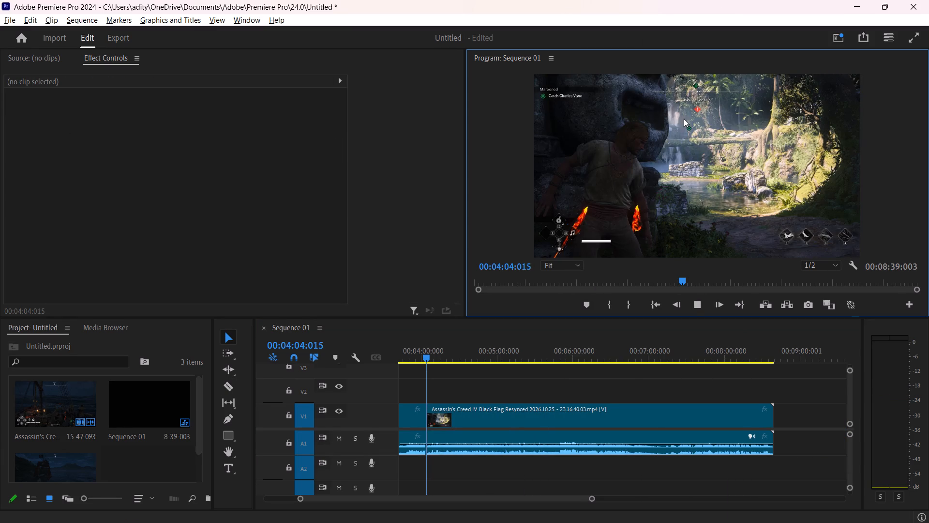
pyautogui.press('Up')
pyautogui.press('Left')
pyautogui.press('Left')
pyautogui.press('Left')
pyautogui.press('Left')
pyautogui.press('Left')
pyautogui.press('Left')
pyautogui.press('Left')
pyautogui.press('Left')
pyautogui.press('Left')
pyautogui.press('Left')
pyautogui.press('Left')
pyautogui.press('Left')
pyautogui.press('Left')
pyautogui.press('Left')
pyautogui.press('Left')
pyautogui.press('Left')
pyautogui.press('Left')
pyautogui.press('Left')
pyautogui.press('Left')
pyautogui.press('Left')
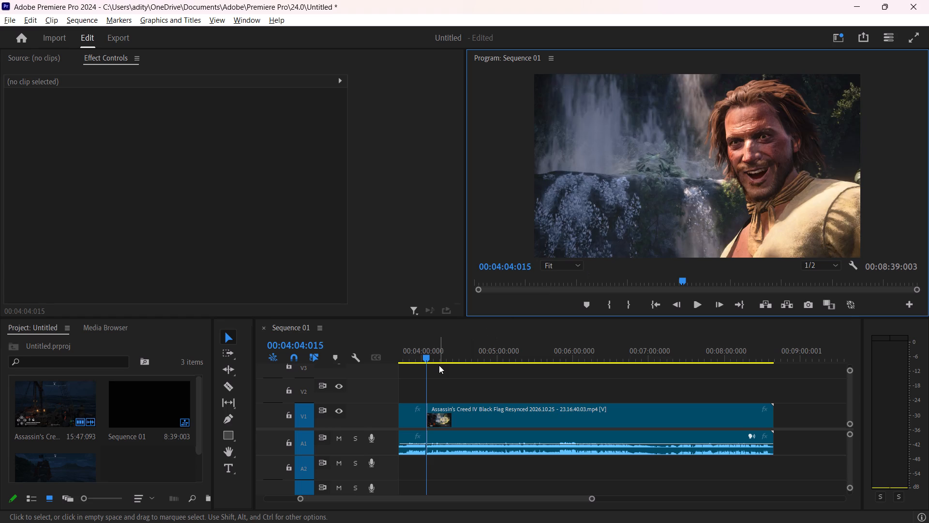
pyautogui.press('space')
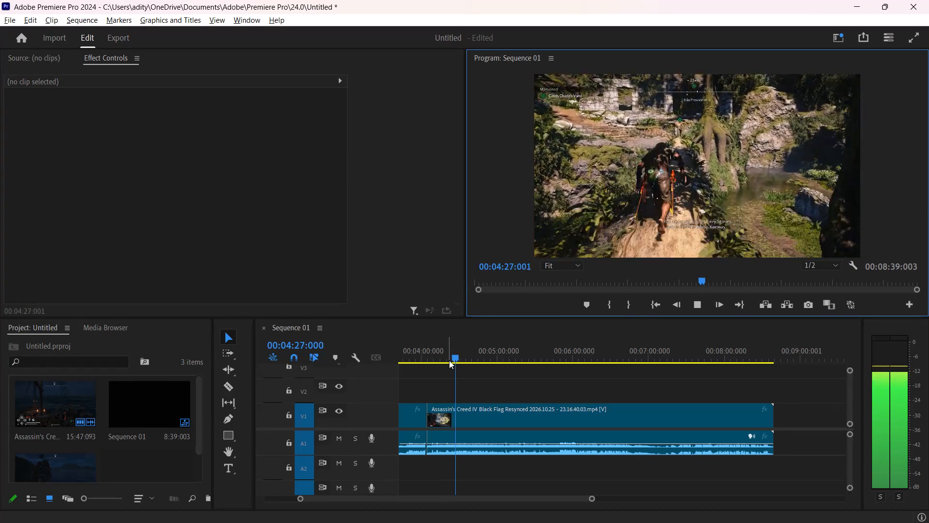
# Skim the remaining footage from the chase through the Charles Vane fight to the Great Inagua scene, checking for an end point.
pyautogui.moveTo(455, 354); pyautogui.dragTo(487, 369)
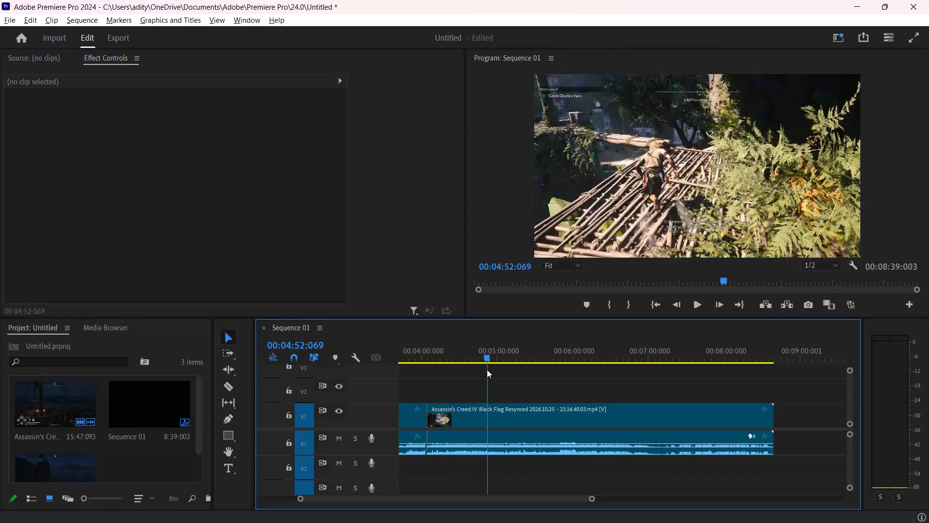
pyautogui.moveTo(487, 369); pyautogui.dragTo(525, 387)
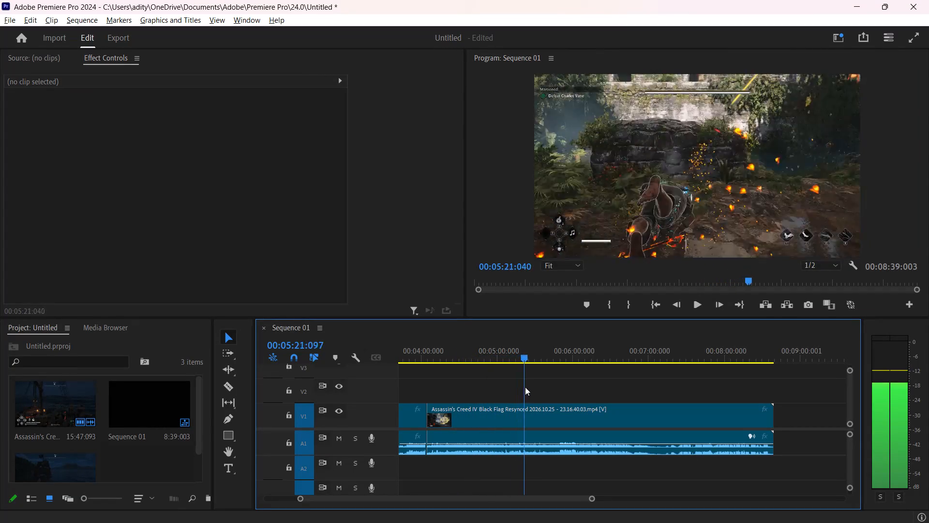
pyautogui.moveTo(525, 387); pyautogui.dragTo(542, 386)
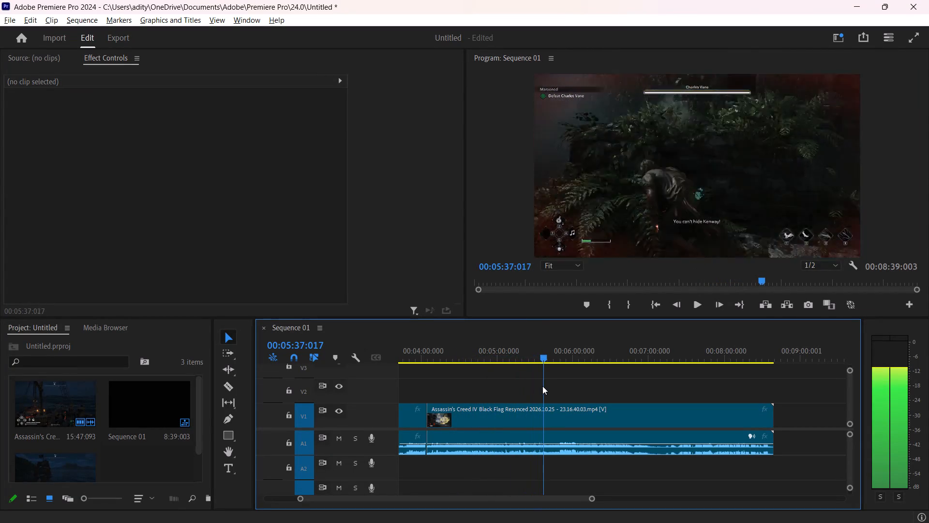
pyautogui.moveTo(542, 386); pyautogui.dragTo(541, 386)
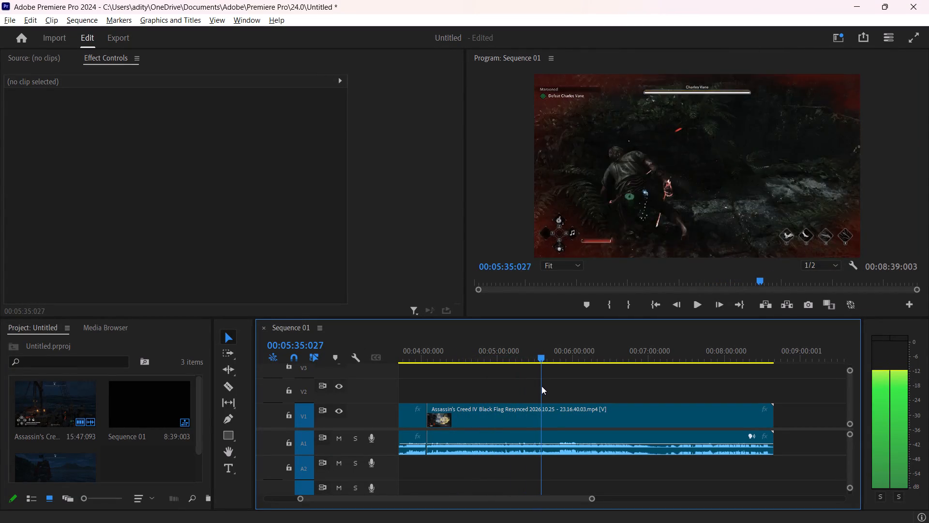
pyautogui.moveTo(541, 386); pyautogui.dragTo(557, 392)
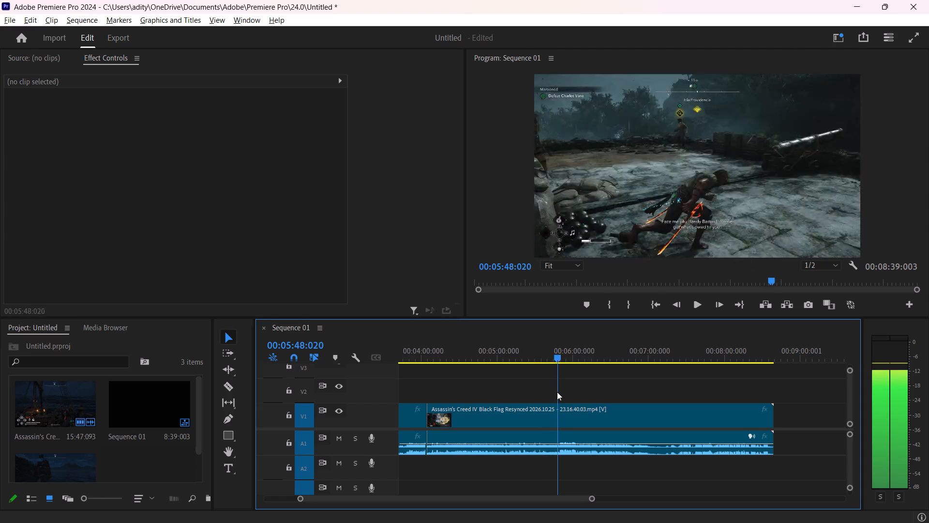
pyautogui.moveTo(557, 392); pyautogui.dragTo(572, 401)
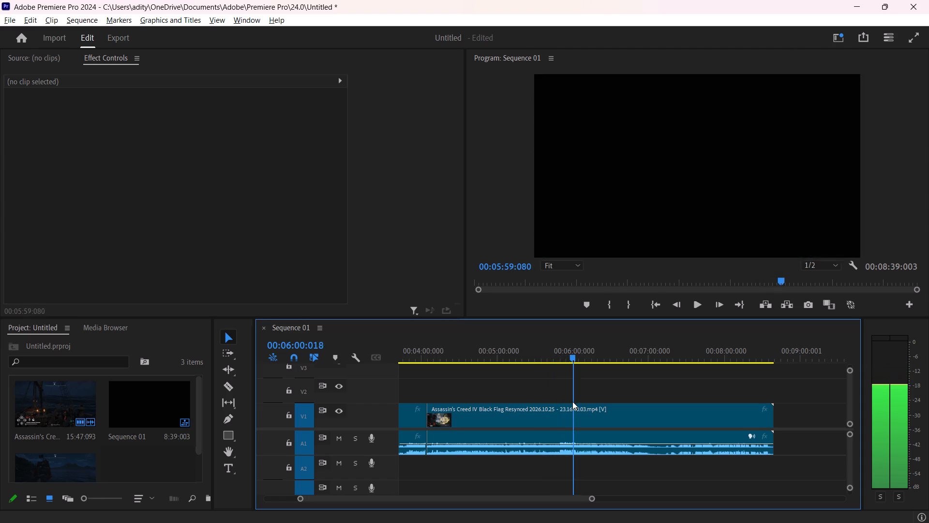
pyautogui.moveTo(572, 401); pyautogui.dragTo(623, 406)
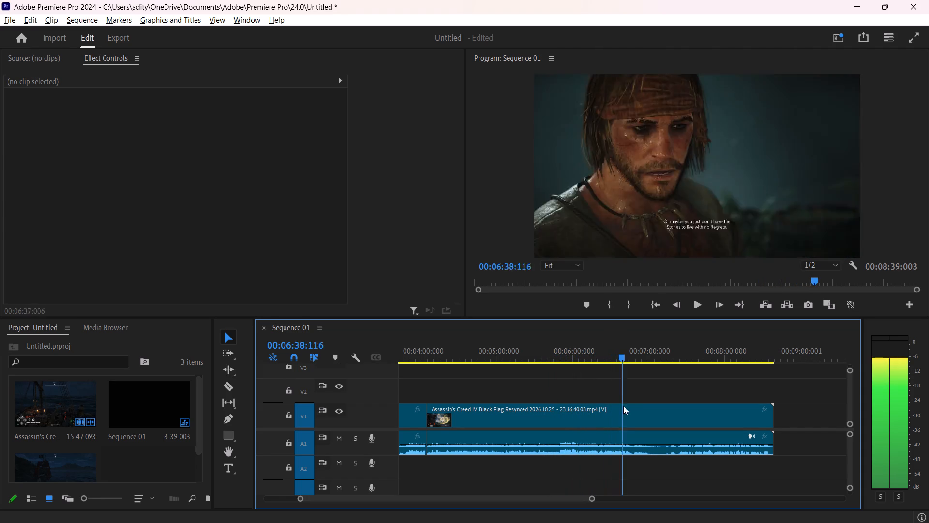
pyautogui.moveTo(623, 406); pyautogui.dragTo(667, 419)
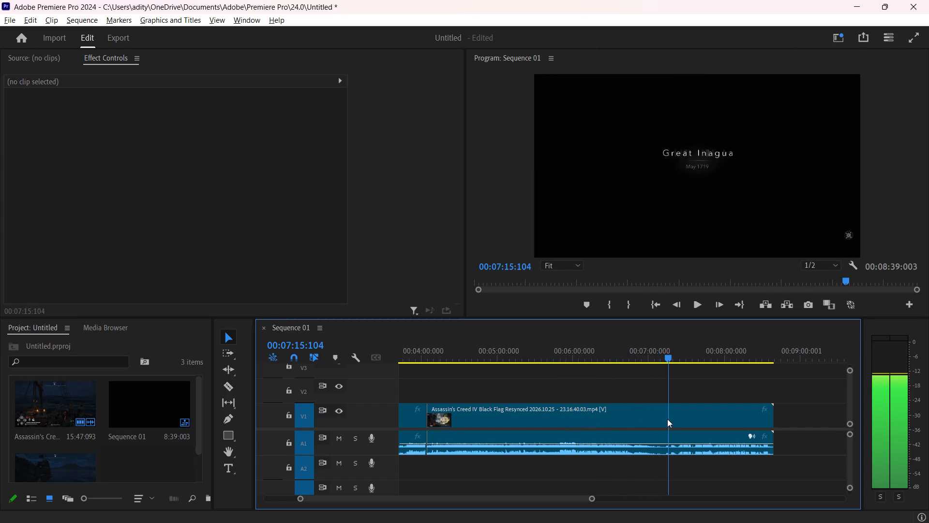
pyautogui.moveTo(667, 419); pyautogui.dragTo(609, 424)
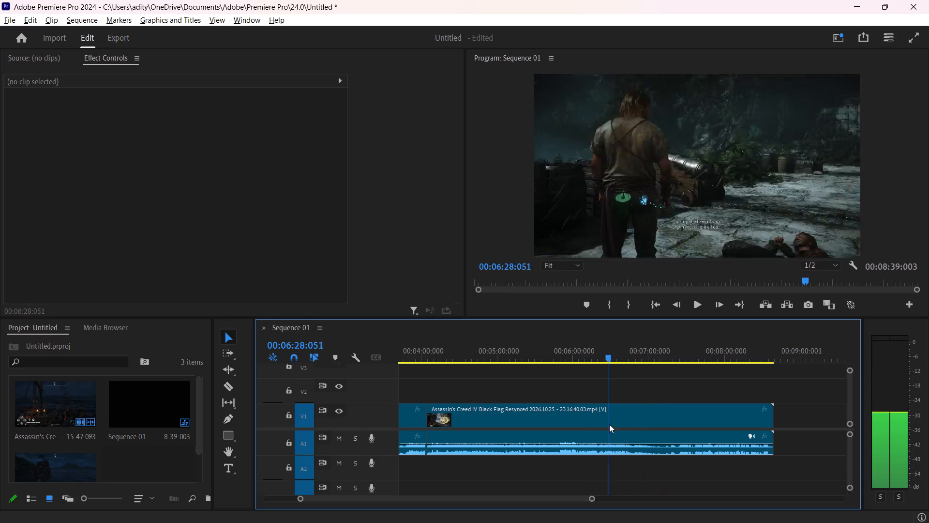
pyautogui.moveTo(609, 424); pyautogui.dragTo(699, 451)
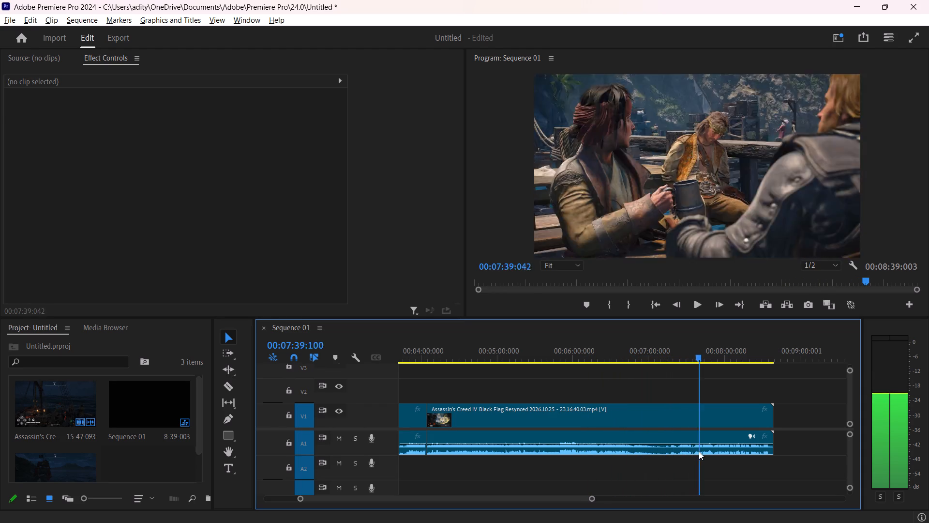
pyautogui.moveTo(699, 451); pyautogui.dragTo(764, 470)
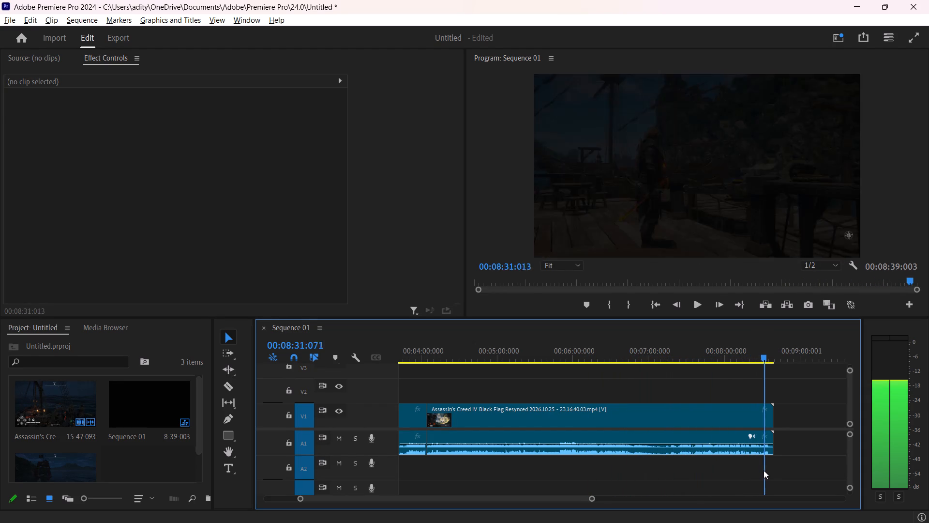
pyautogui.moveTo(764, 470); pyautogui.dragTo(759, 470)
# Find the black frame after the Great Inagua dock cutscene and trim the end of the V1 and A1 clip to 00:08:30:110.
pyautogui.press('space')
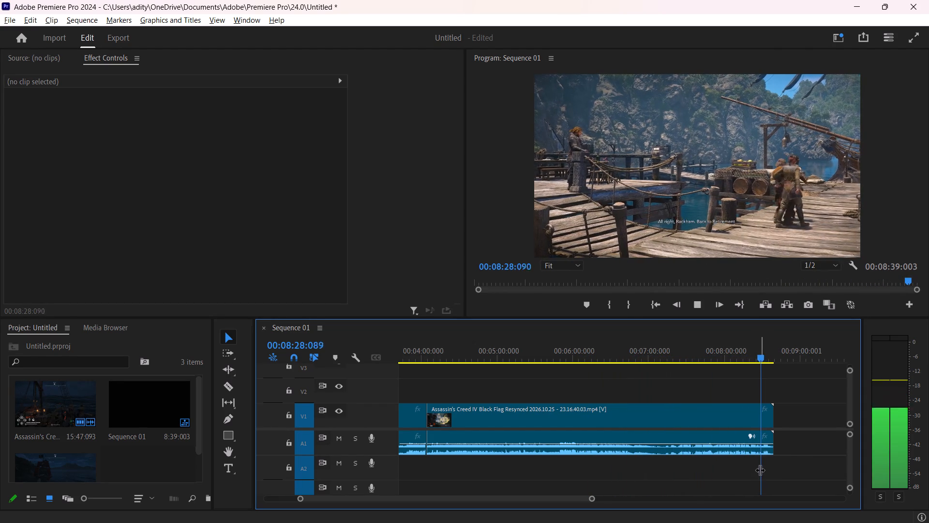
pyautogui.press('space')
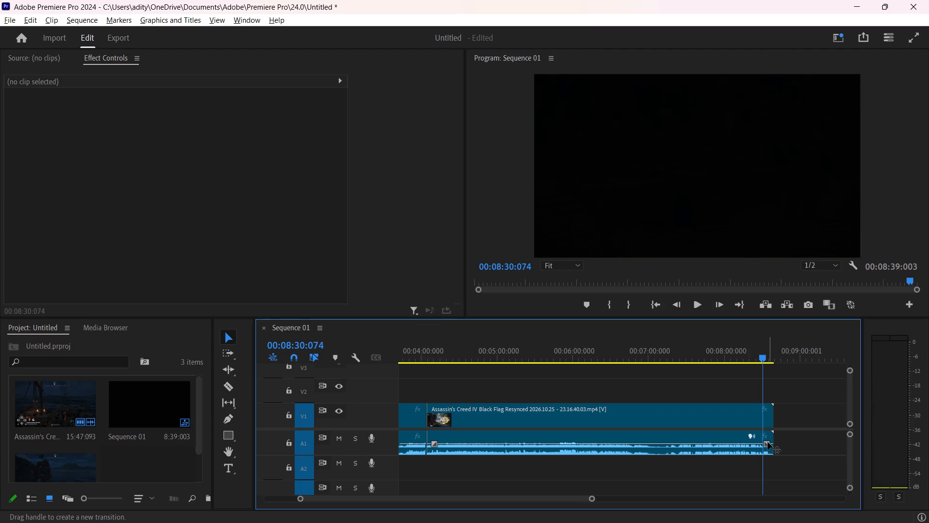
pyautogui.press('space')
pyautogui.press('space')
pyautogui.press('space')
pyautogui.press('space')
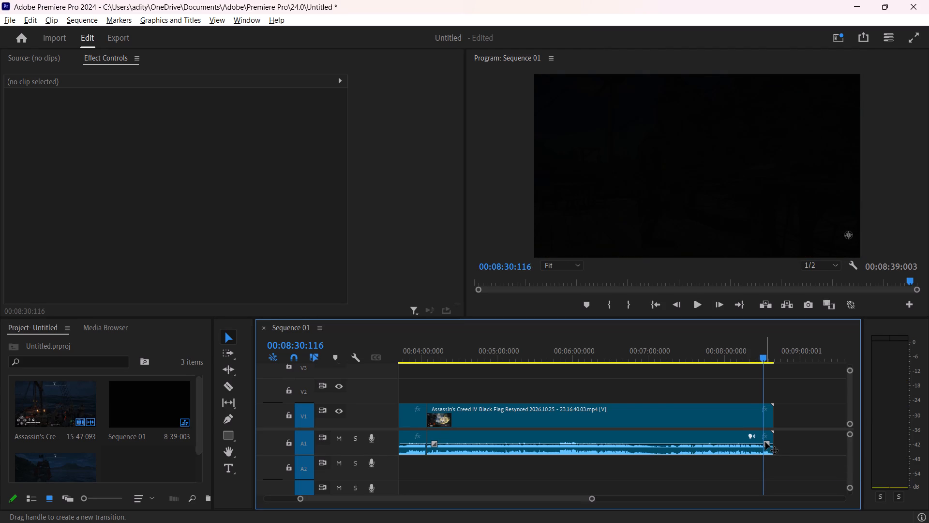
pyautogui.press('Left')
pyautogui.press('Right')
pyautogui.press('Right')
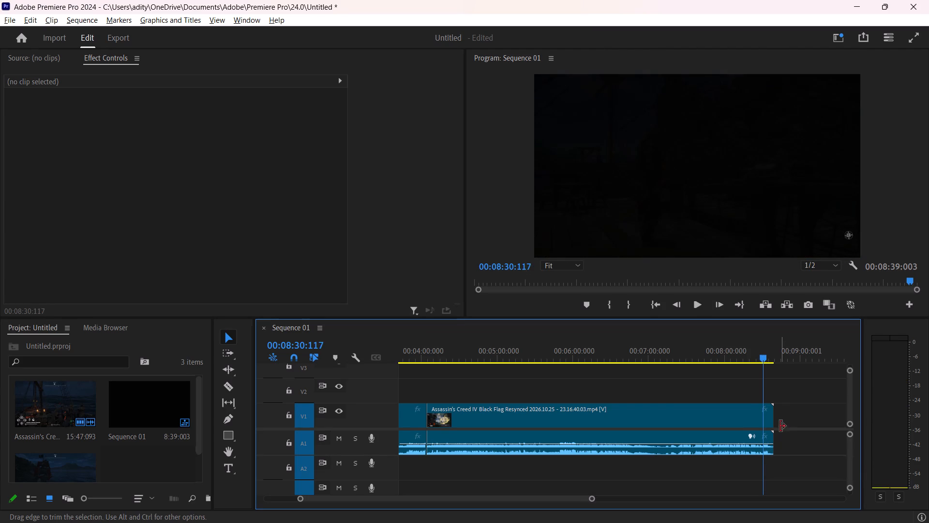
pyautogui.press('Right')
pyautogui.press('Right')
pyautogui.press('Right')
pyautogui.press('Left')
pyautogui.press('Left')
pyautogui.press('Left')
pyautogui.press('Left')
pyautogui.press('Left')
pyautogui.press('Left')
pyautogui.press('Left')
pyautogui.press('Left')
pyautogui.press('Left')
pyautogui.press('Left')
pyautogui.press('Left')
pyautogui.press('Left')
pyautogui.press('Left')
pyautogui.press('Left')
pyautogui.press('Right')
pyautogui.press('Right')
pyautogui.press('Right')
pyautogui.press('Right')
pyautogui.moveTo(773, 415); pyautogui.dragTo(762, 415)
# Start a media import into the project and browse the Assassin's Creed IV Black Flag Resynced folder for footage.
pyautogui.scroll(-4, 135, 456)
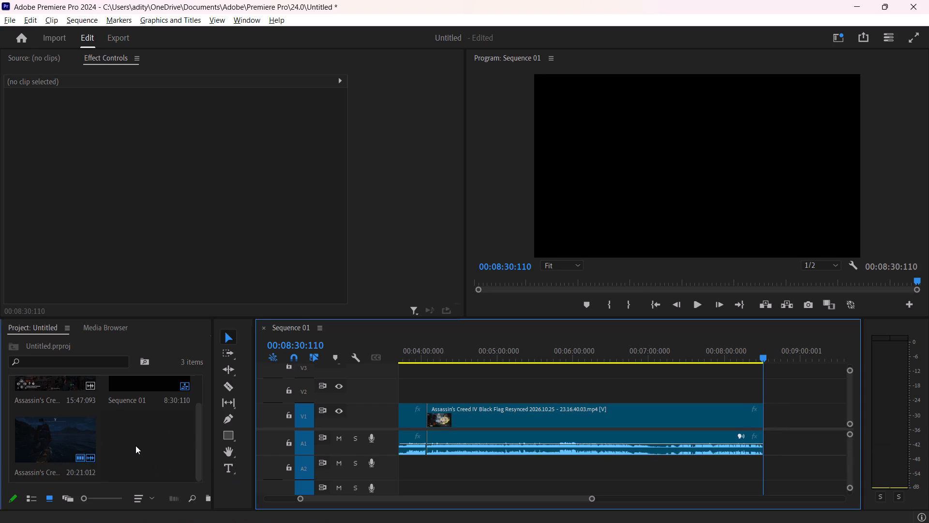
pyautogui.rightClick(135, 446)
pyautogui.doubleClick(198, 316)
pyautogui.scroll(-2, 235, 186)
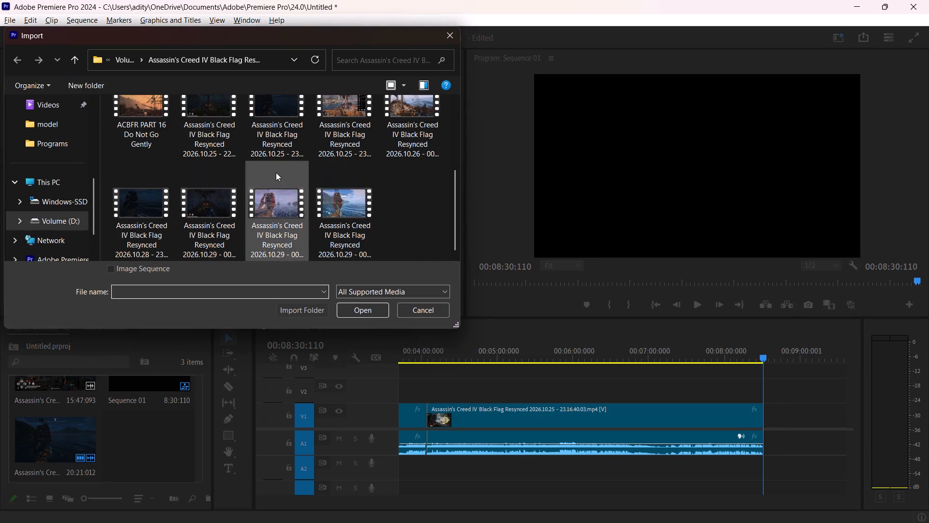
# In File Explorer, open the Assassin's Creed IV Black Flag Resynced folder on Volume (D:) and preview the video ACBFR PART 16 Do Not Go Gently.
pyautogui.click(522, 506)
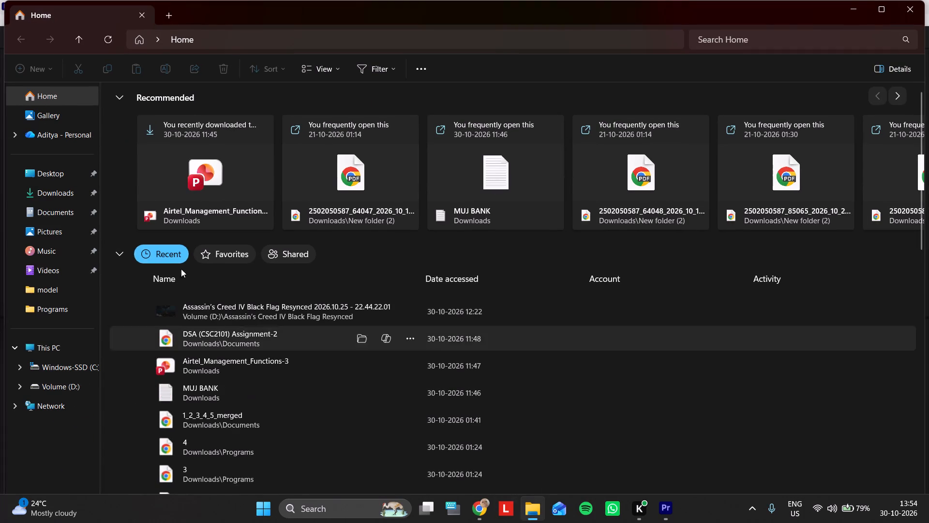
pyautogui.doubleClick(65, 265)
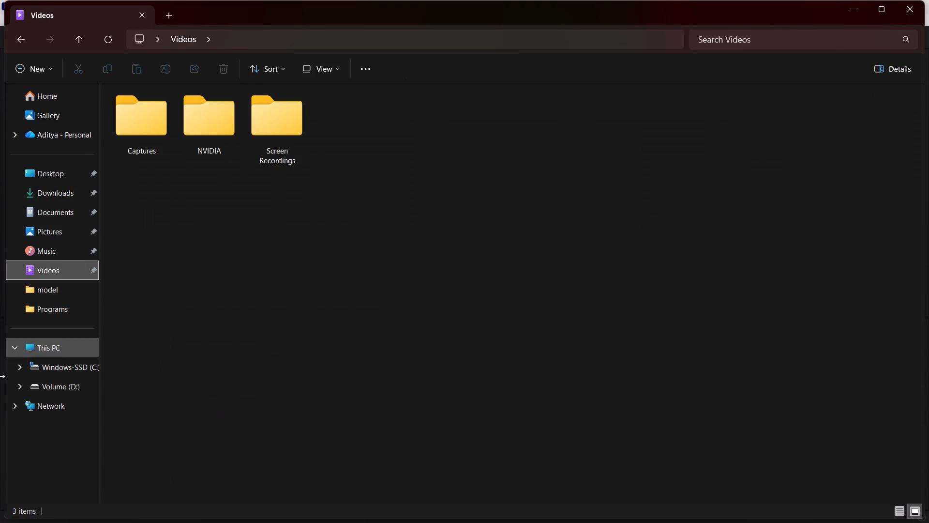
pyautogui.click(60, 385)
pyautogui.tripleClick(140, 127)
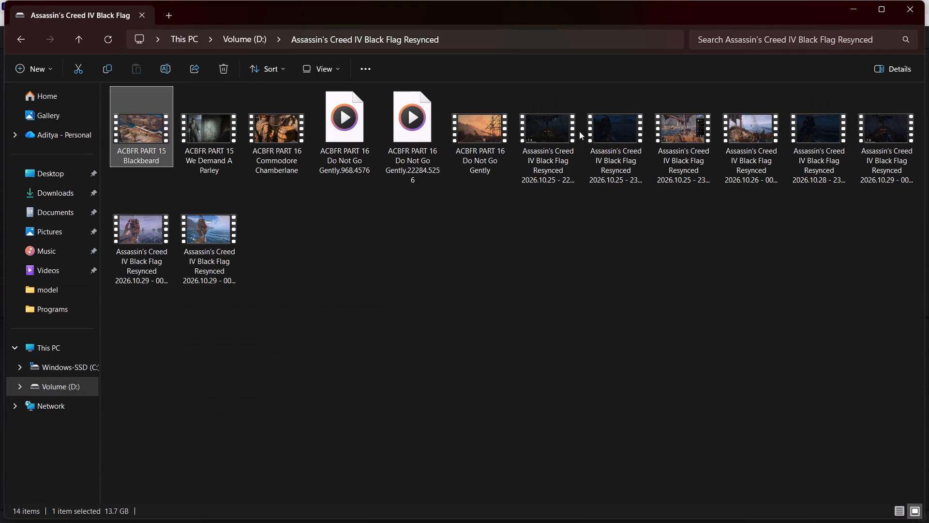
pyautogui.doubleClick(492, 133)
pyautogui.click(539, 127)
pyautogui.click(928, 0)
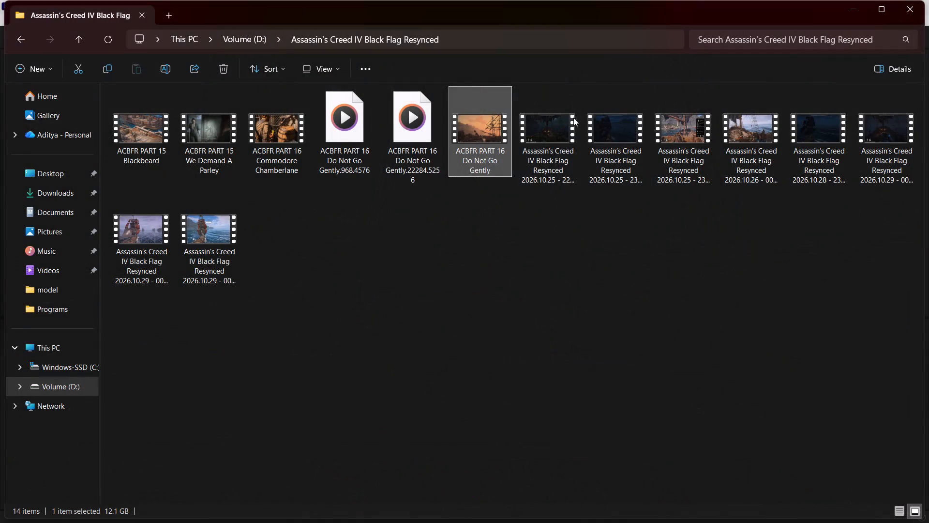
# Preview the recording 2026.10.25 - 22.44.22 at its start, middle and later part to check which scenes it covers.
pyautogui.tripleClick(540, 136)
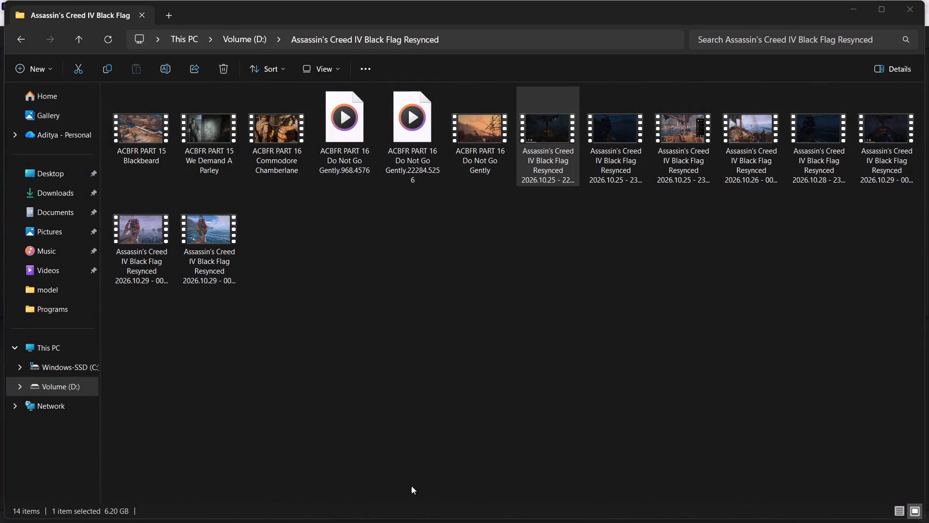
pyautogui.doubleClick(560, 117)
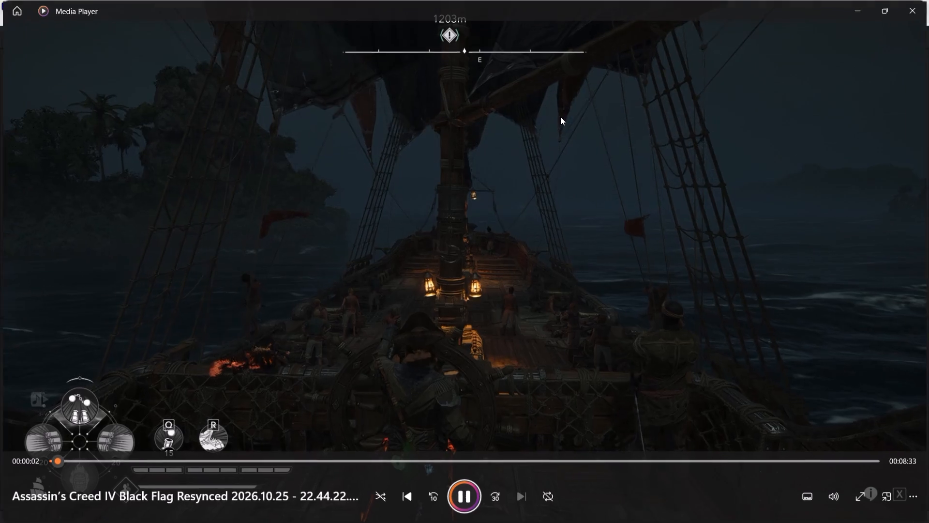
pyautogui.click(482, 462)
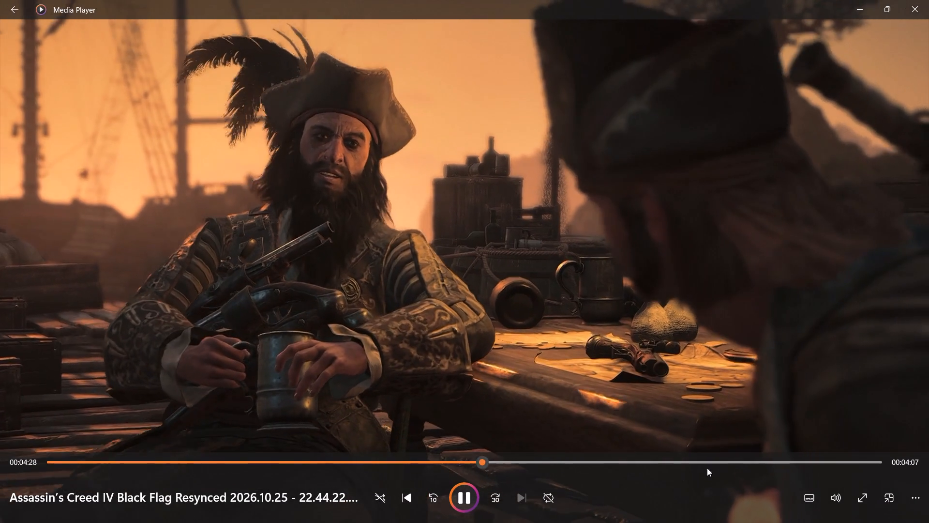
pyautogui.click(715, 462)
pyautogui.click(928, 0)
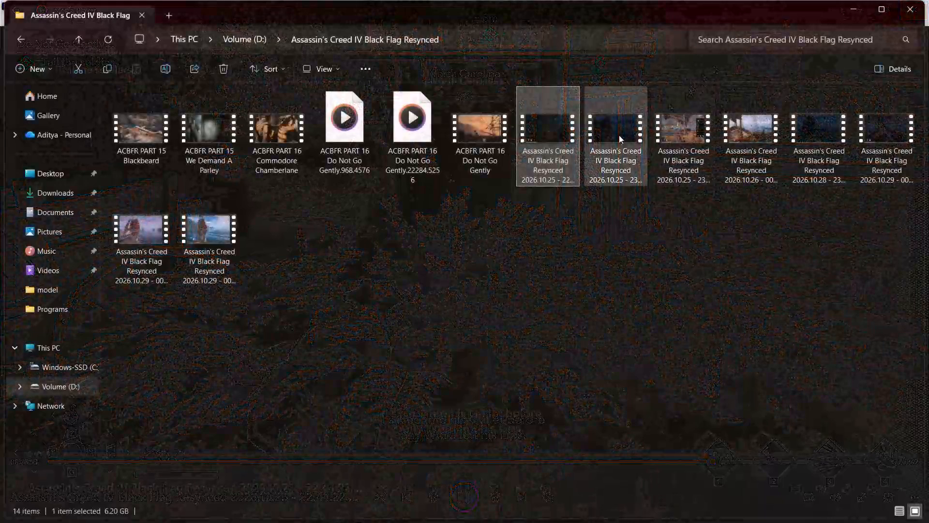
# Skim the recording 2026.10.25 - 23.16.40 from its opening through to its final minute to check its scenes.
pyautogui.tripleClick(619, 135)
pyautogui.click(619, 135)
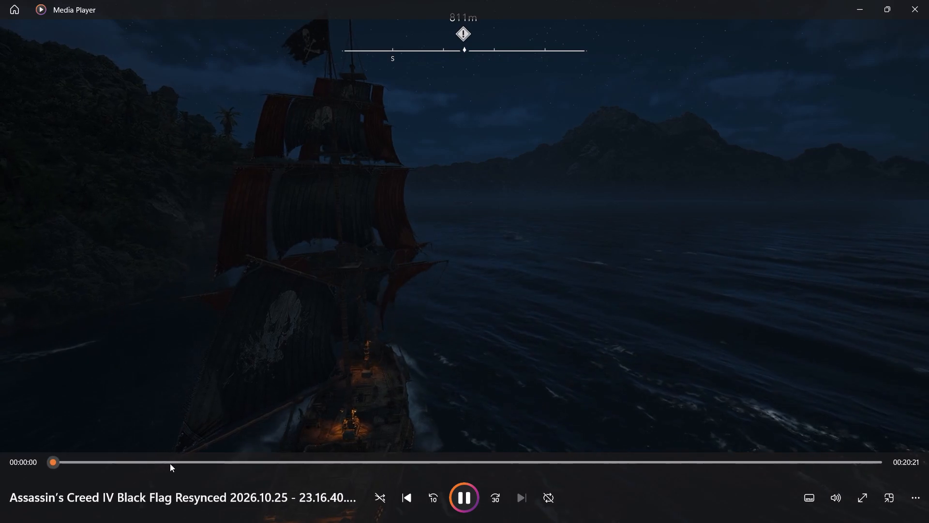
pyautogui.click(180, 462)
pyautogui.doubleClick(455, 456)
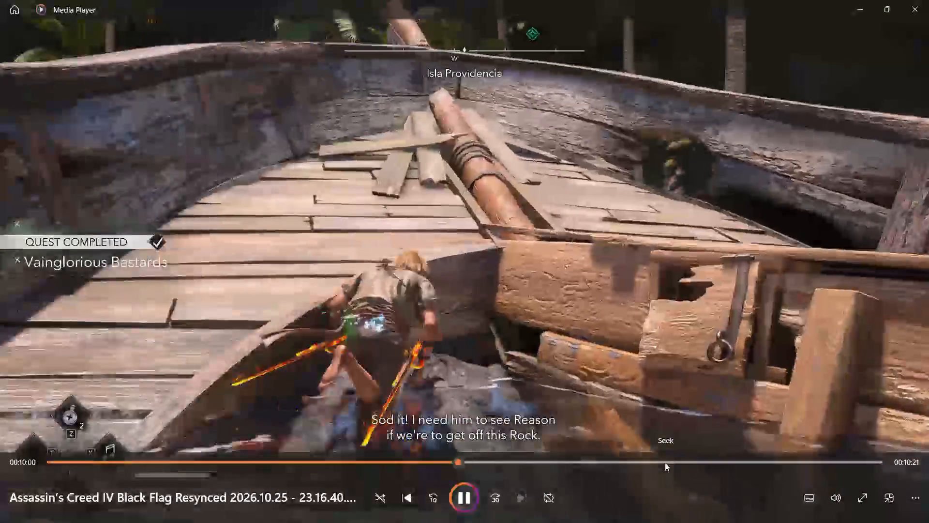
pyautogui.doubleClick(665, 462)
pyautogui.click(792, 470)
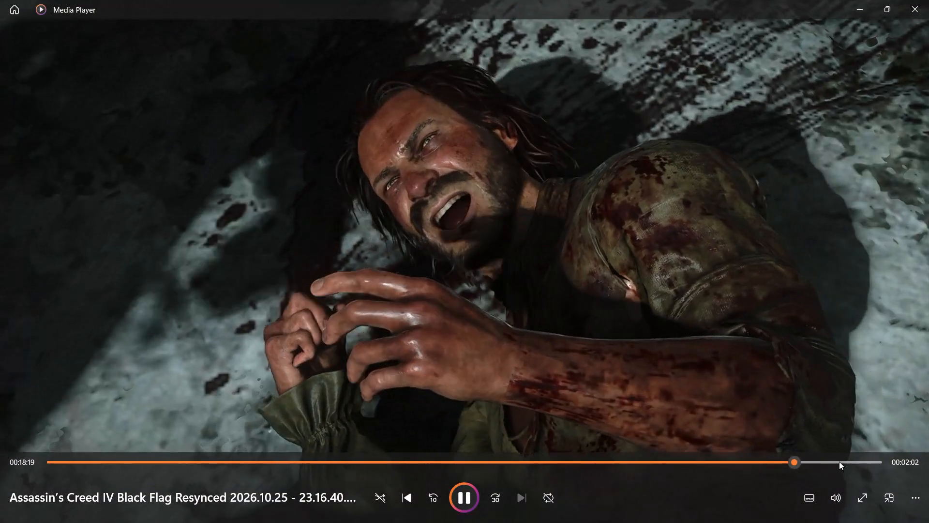
pyautogui.doubleClick(838, 463)
pyautogui.doubleClick(856, 459)
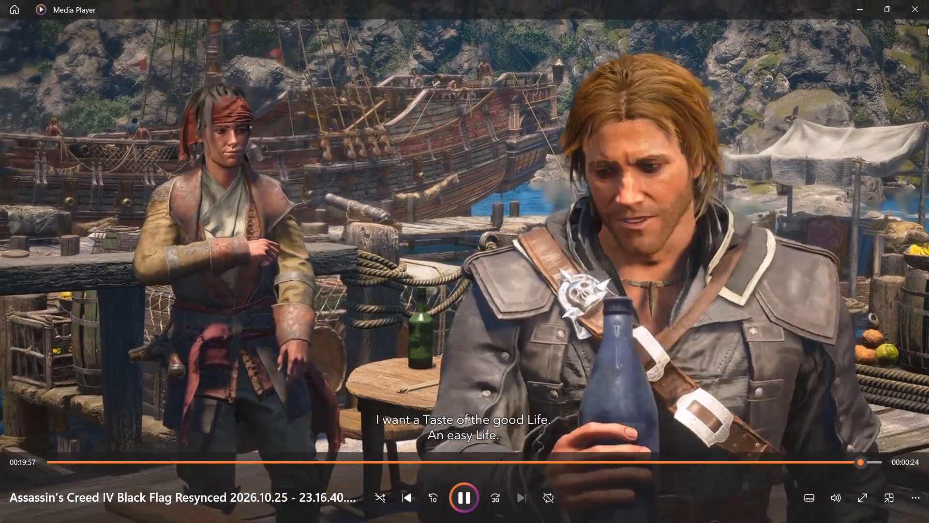
pyautogui.click(928, 28)
pyautogui.doubleClick(928, 0)
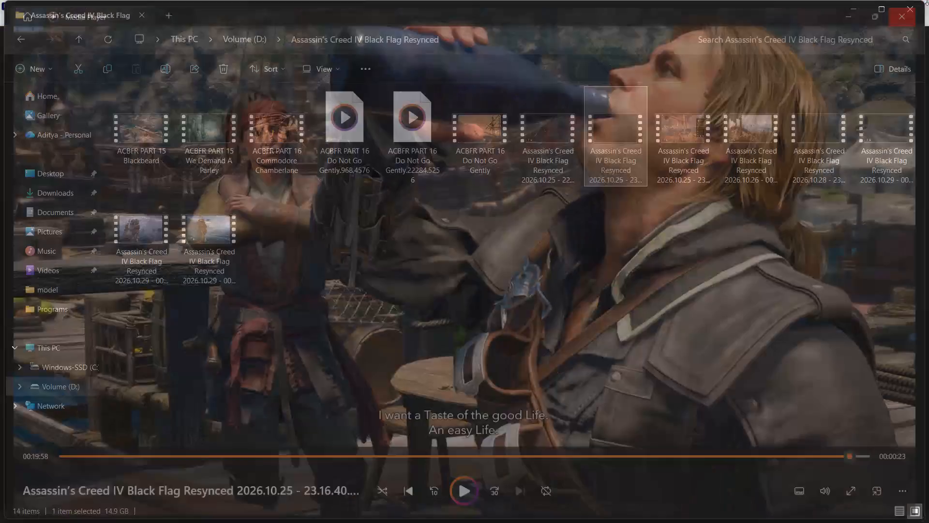
# Preview the recording 2026.10.25 - 23.46.36 and examine the first two minutes of its Kingston footage.
pyautogui.tripleClick(702, 117)
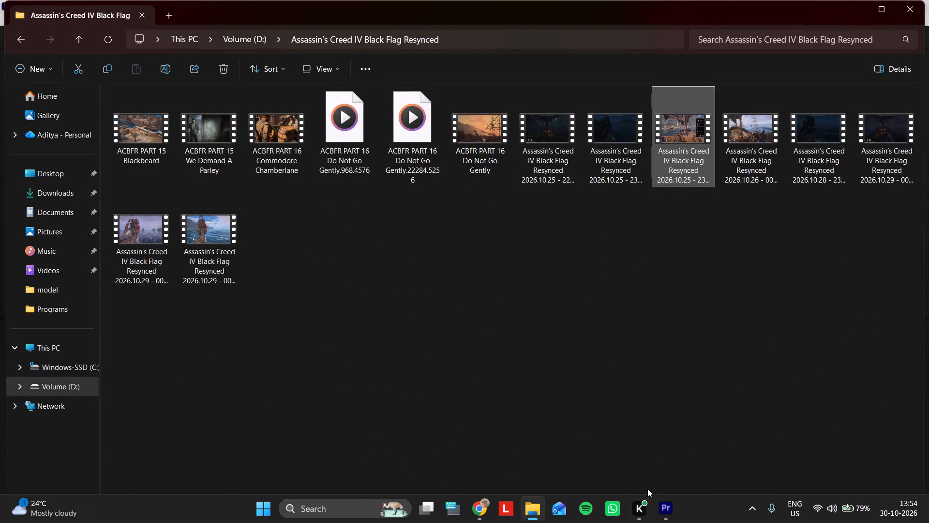
pyautogui.tripleClick(689, 122)
pyautogui.doubleClick(689, 121)
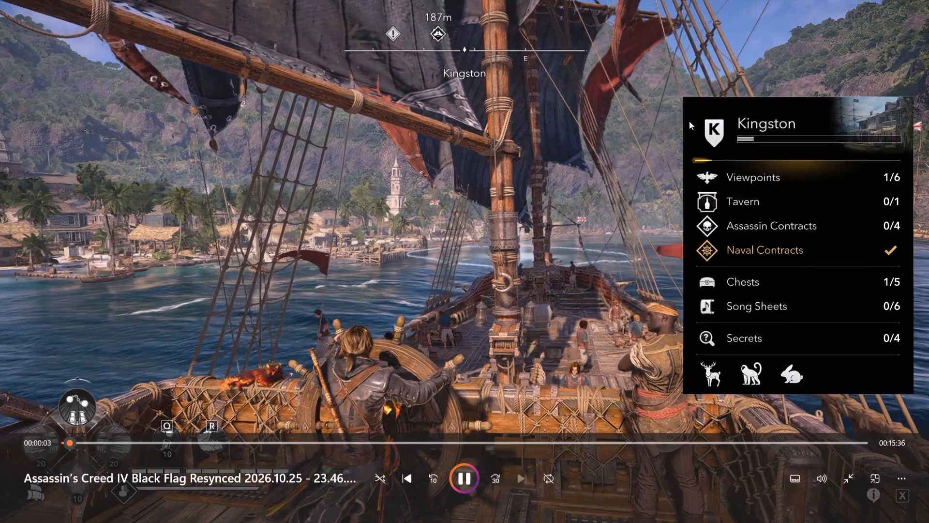
pyautogui.doubleClick(119, 458)
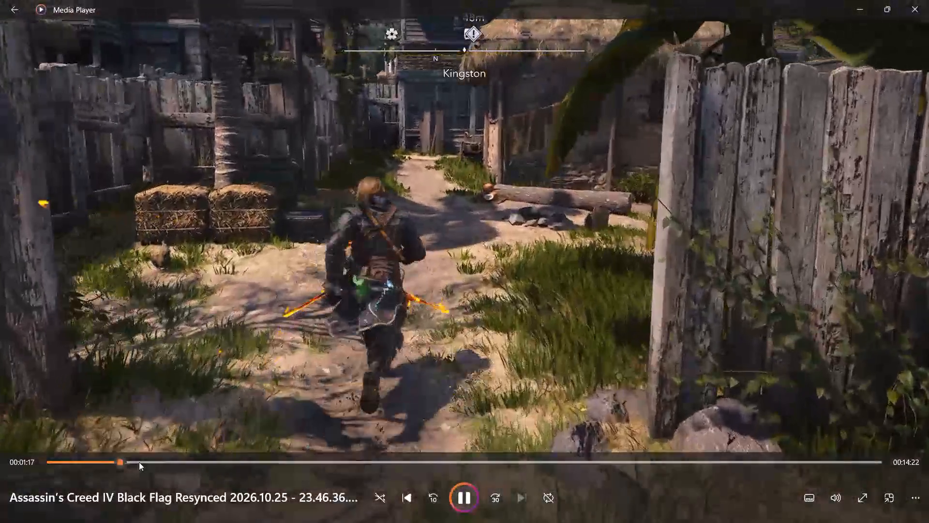
pyautogui.doubleClick(156, 459)
pyautogui.doubleClick(146, 462)
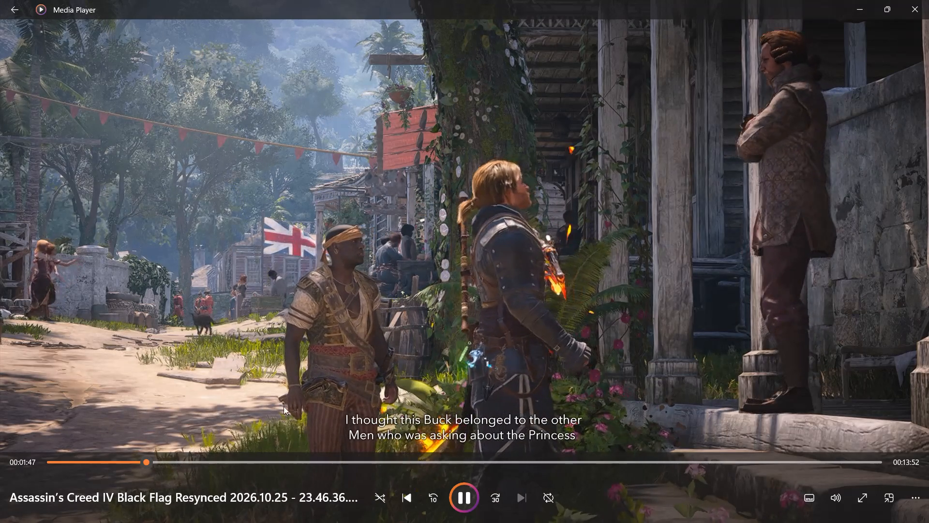
pyautogui.doubleClick(132, 466)
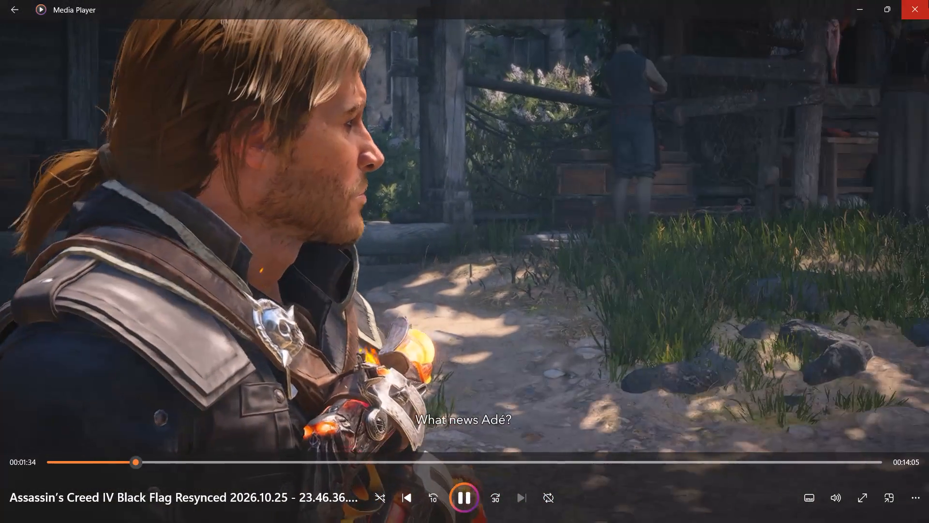
pyautogui.click(928, 0)
# Reopen the recording 2026.10.25 - 23.16.40 and recheck its scenes from the ship's deck cutscene to near the end.
pyautogui.tripleClick(628, 127)
pyautogui.click(628, 127)
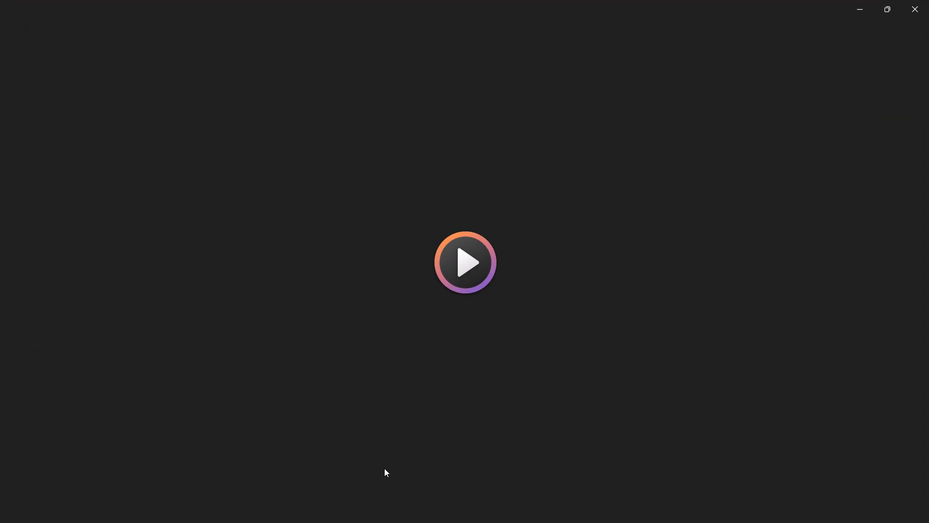
pyautogui.click(381, 463)
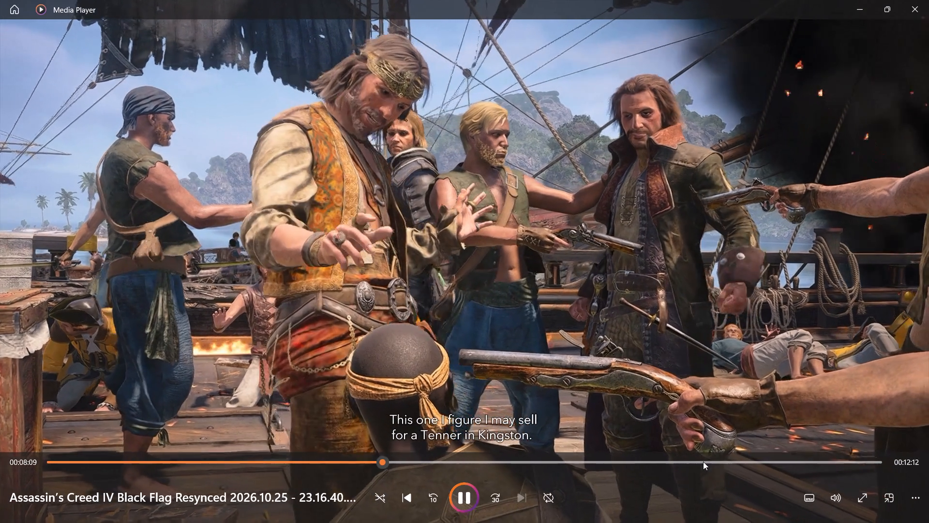
pyautogui.doubleClick(703, 462)
pyautogui.doubleClick(813, 463)
pyautogui.click(854, 463)
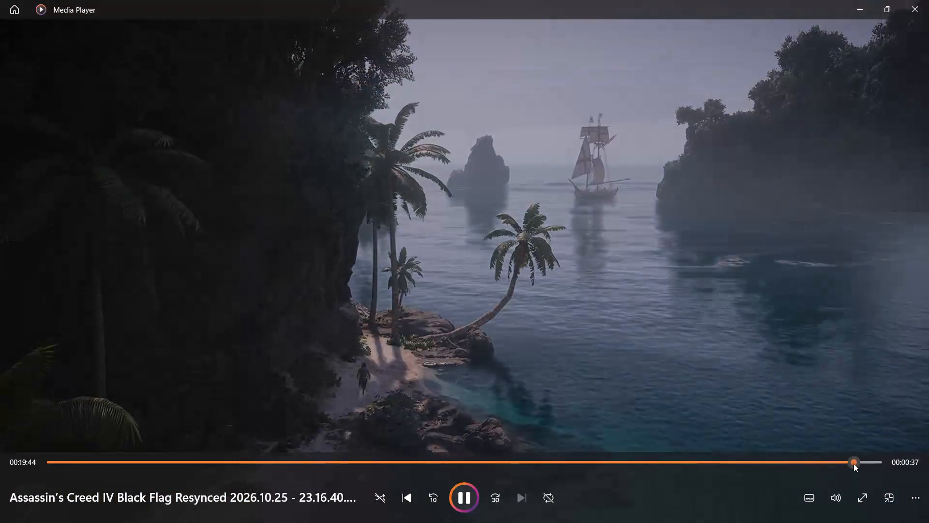
pyautogui.doubleClick(928, 0)
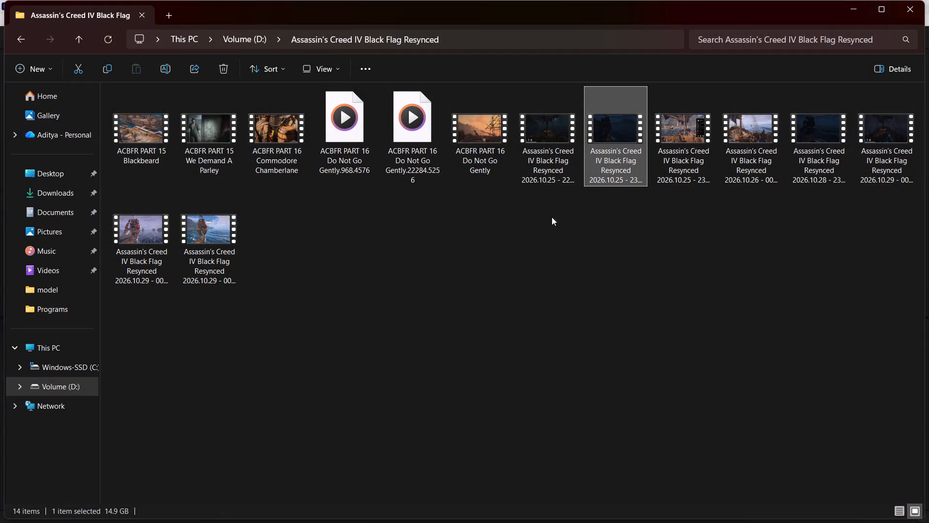
# Delete the recording 2026.10.25 - 22.44.22 from the Assassin's Creed IV Black Flag Resynced folder, reopening it briefly first.
pyautogui.moveTo(542, 220); pyautogui.dragTo(479, 149)
pyautogui.click(479, 149)
pyautogui.doubleClick(532, 279)
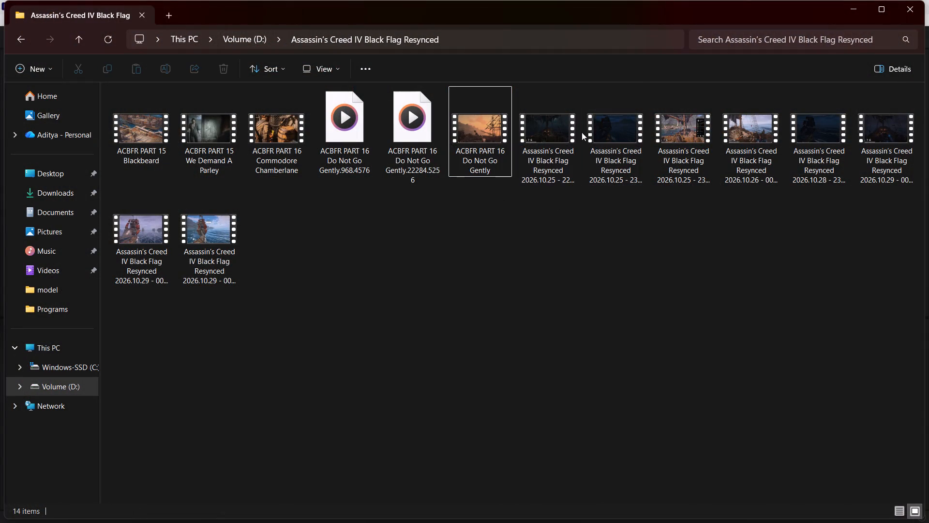
pyautogui.doubleClick(539, 133)
pyautogui.click(928, 0)
pyautogui.press('Delete')
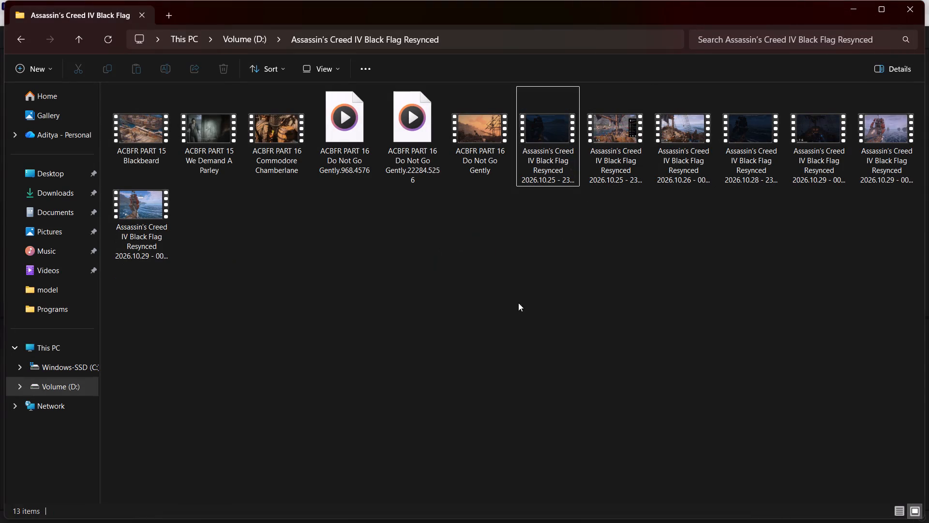
# Preview the 2026.10.29 recordings 00.42.48, 00.24.56 and 00.06.46 at several points to check which missions they cover.
pyautogui.tripleClick(147, 207)
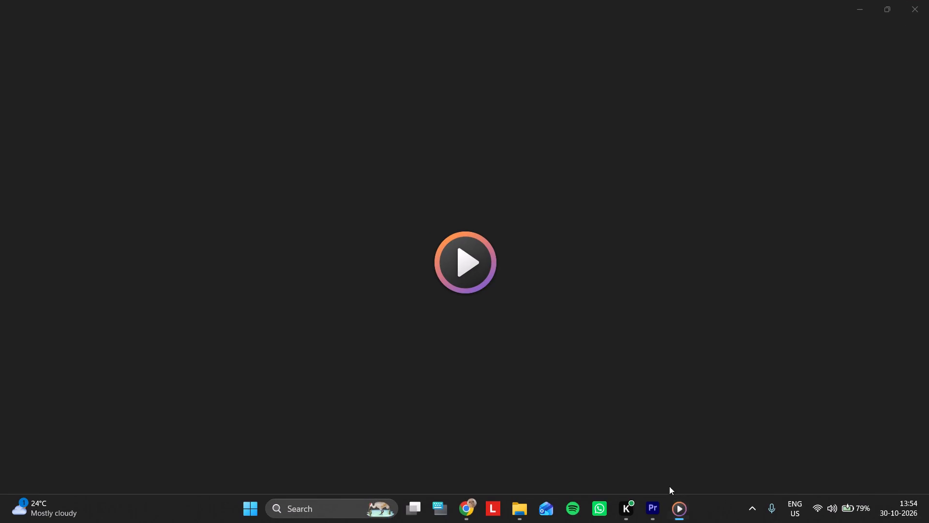
pyautogui.click(653, 467)
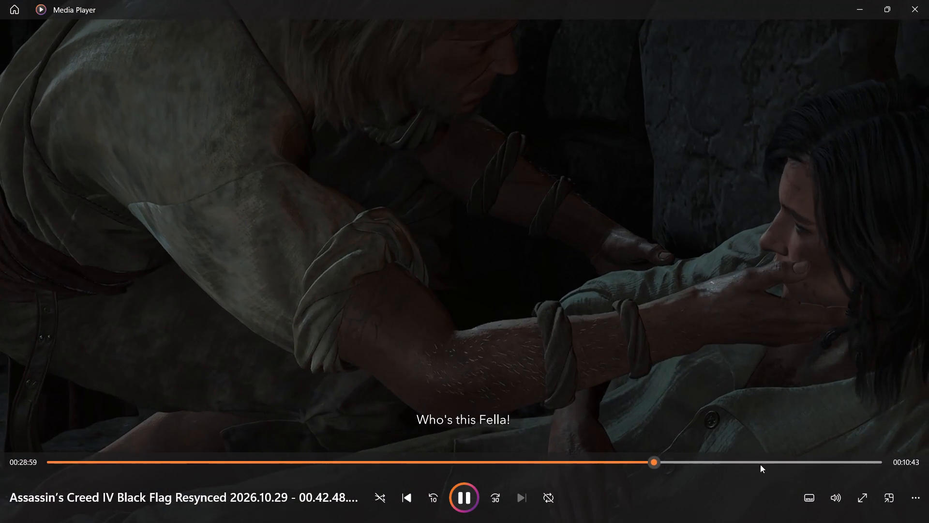
pyautogui.click(789, 464)
pyautogui.click(928, 0)
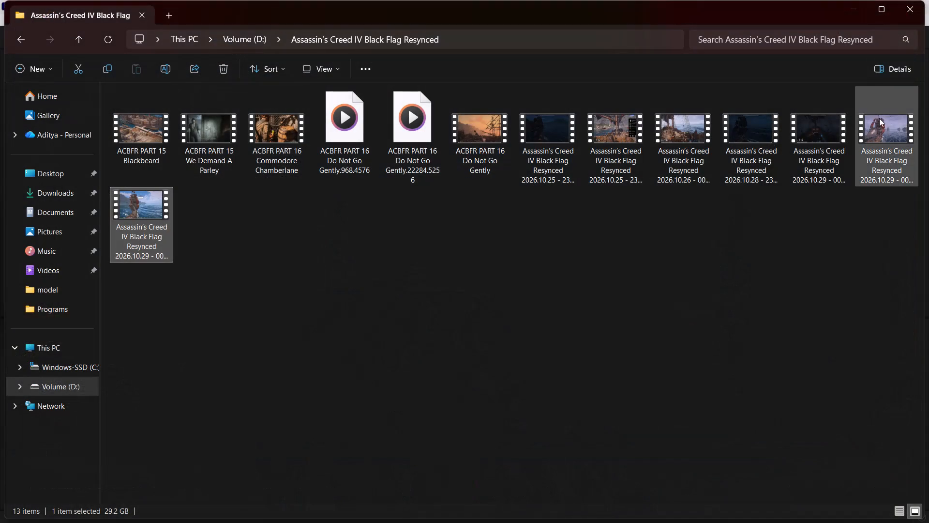
pyautogui.tripleClick(879, 118)
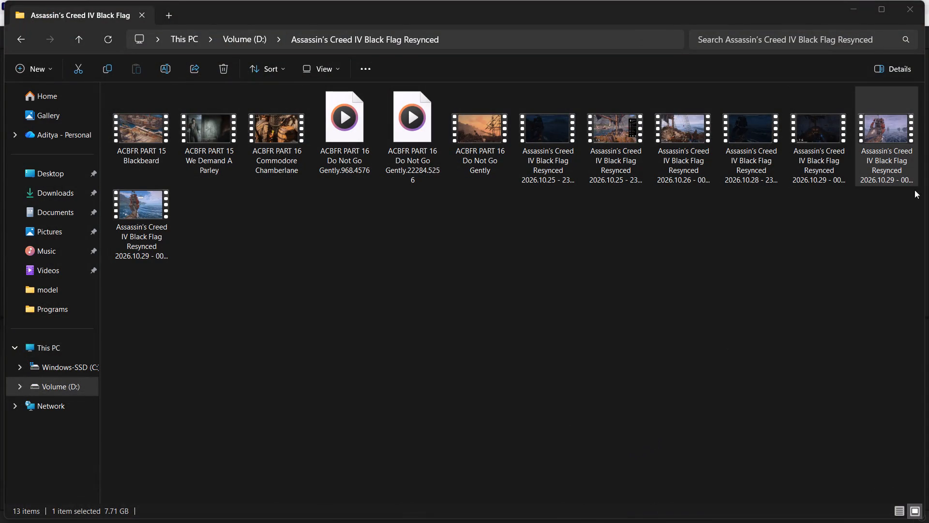
pyautogui.doubleClick(880, 131)
pyautogui.click(539, 470)
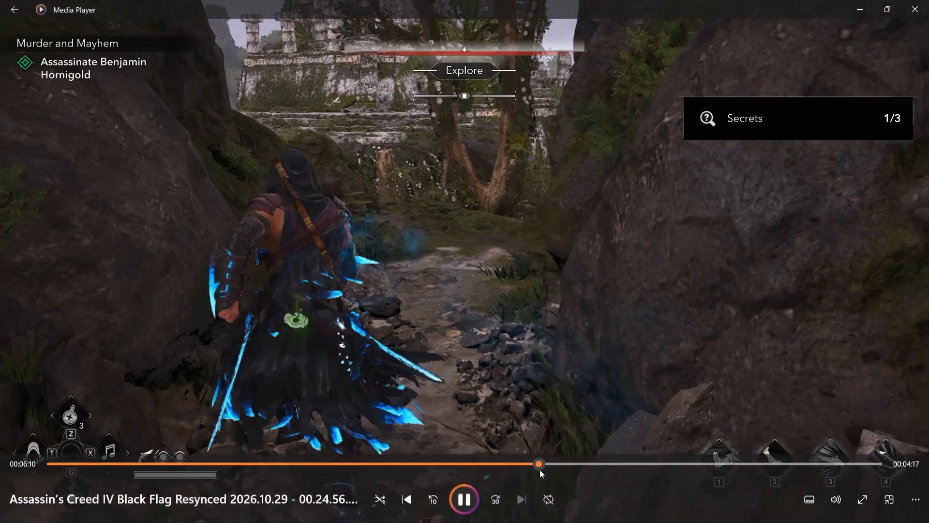
pyautogui.click(653, 465)
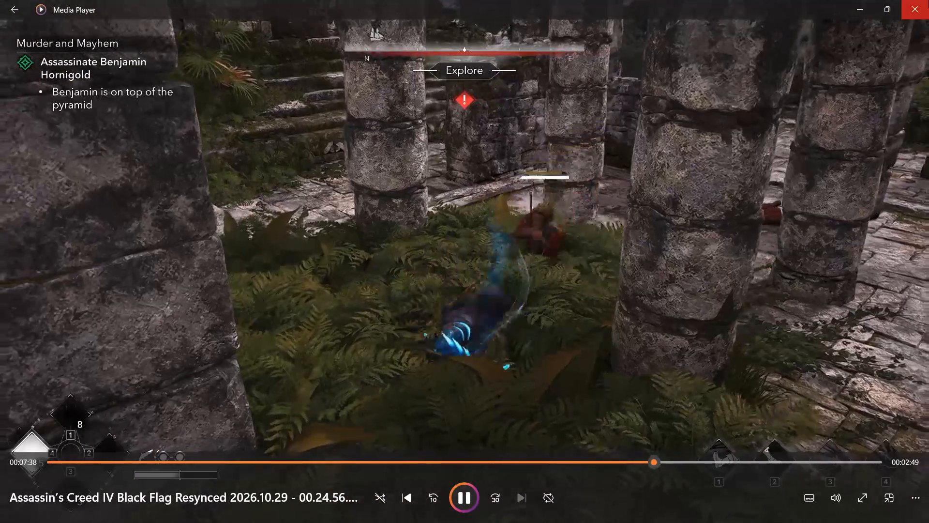
pyautogui.doubleClick(928, 0)
pyautogui.tripleClick(800, 127)
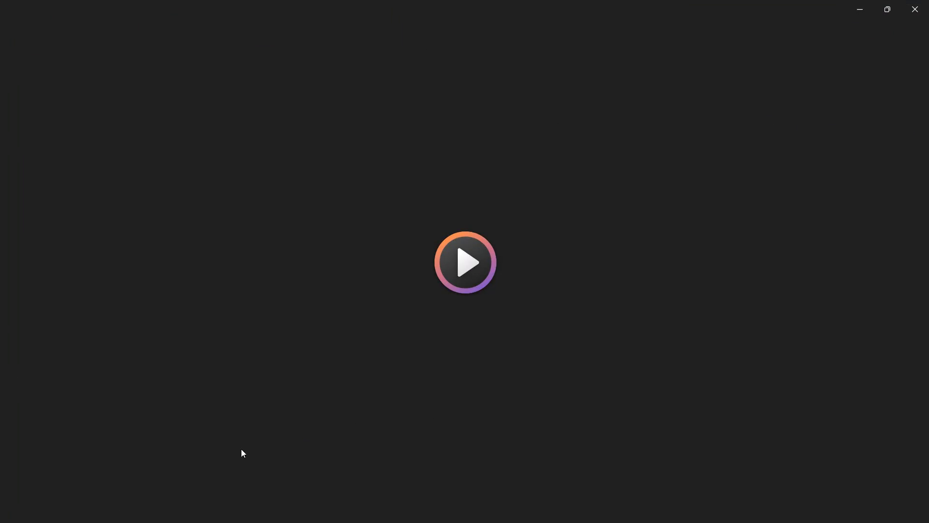
pyautogui.click(234, 460)
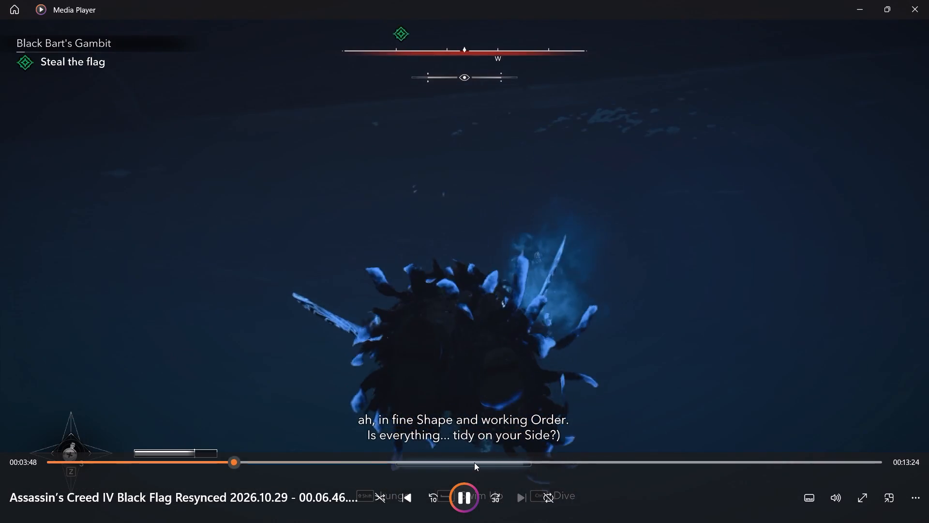
pyautogui.click(474, 462)
pyautogui.click(655, 462)
pyautogui.doubleClick(928, 0)
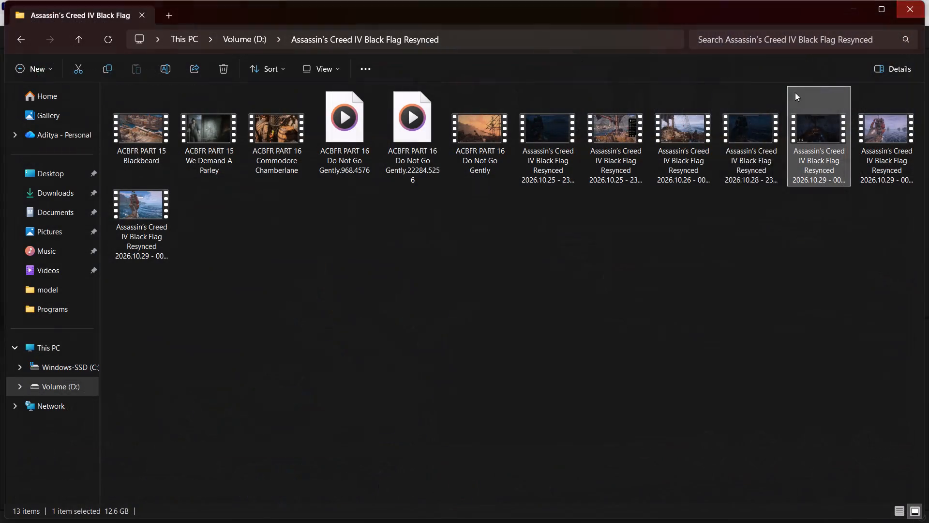
# Skim the recording 2026.10.28 - 23.33.47 from its early Blackbeard scene to its last minute to check its content.
pyautogui.tripleClick(744, 121)
pyautogui.click(744, 121)
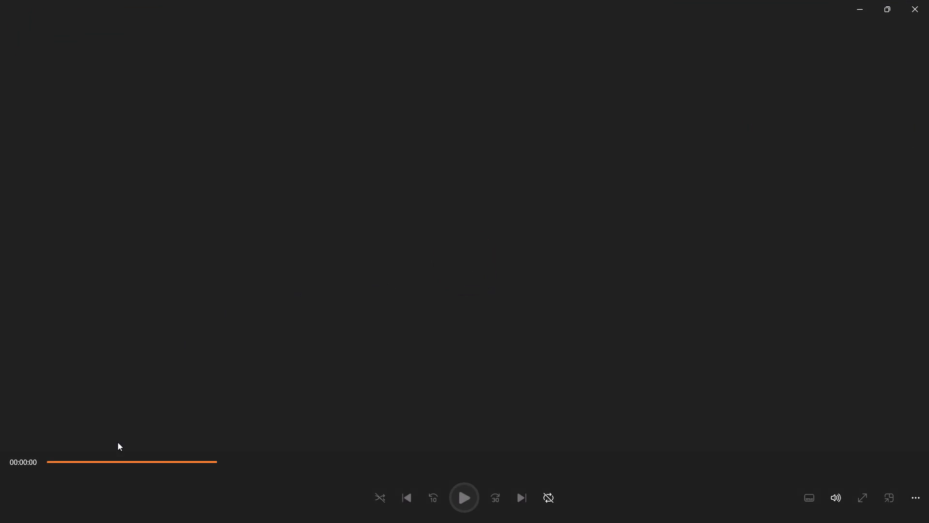
pyautogui.doubleClick(166, 463)
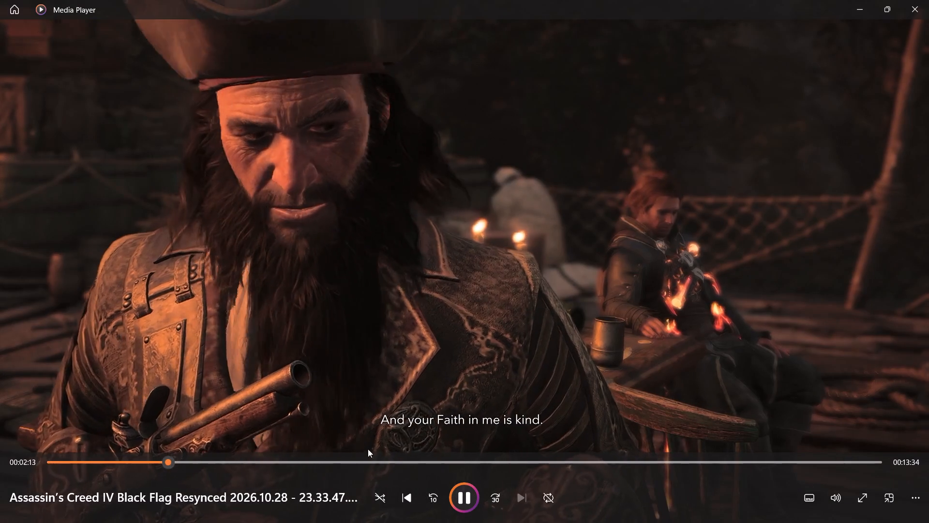
pyautogui.click(435, 461)
pyautogui.click(822, 464)
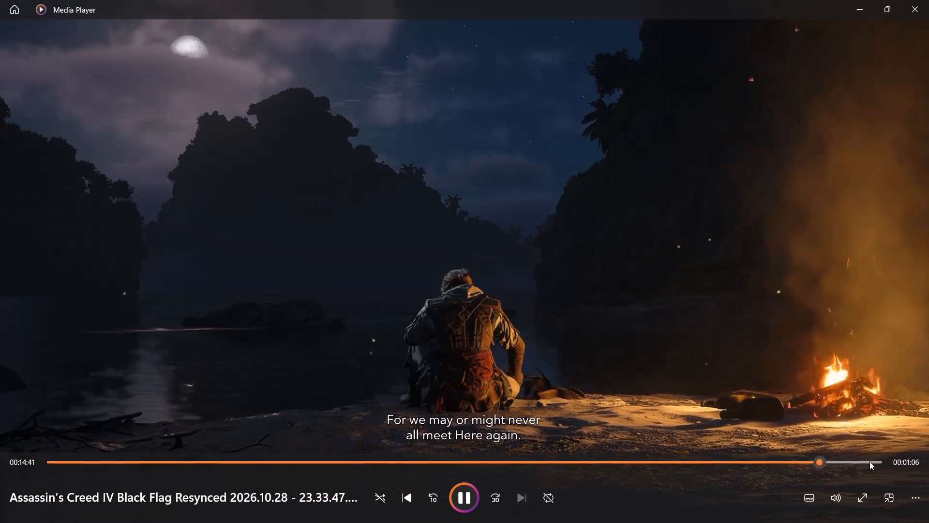
pyautogui.click(849, 463)
pyautogui.click(928, 0)
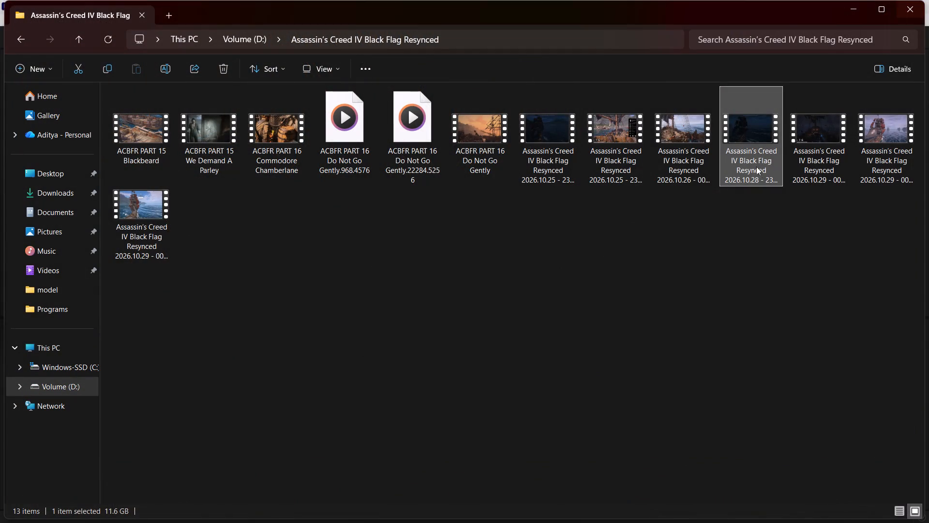
# Delete the recording 2026.10.28 - 23.33.47 from the folder.
pyautogui.press('Delete')
# Skim the finished video ACBFR PART 16 Do Not Go Gently from start to near its end to check which missions it covers.
pyautogui.tripleClick(485, 124)
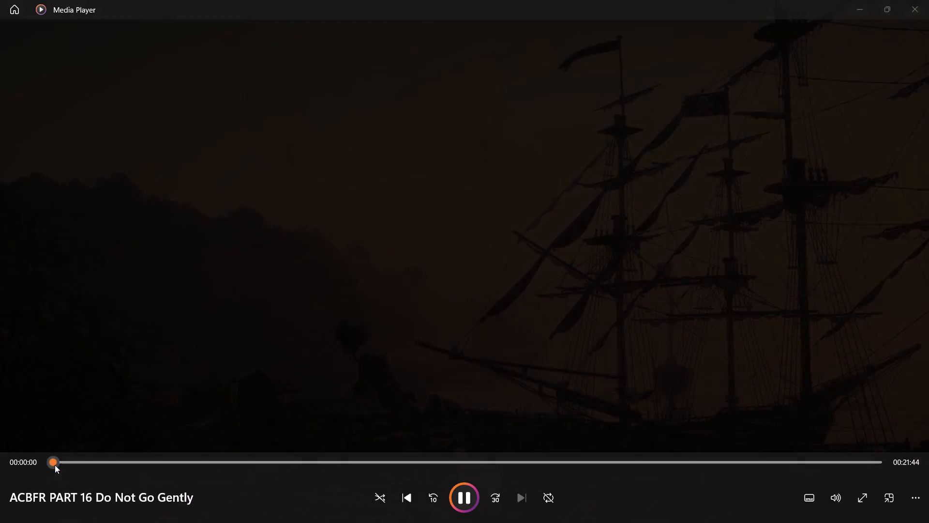
pyautogui.click(65, 462)
pyautogui.click(114, 458)
pyautogui.click(238, 479)
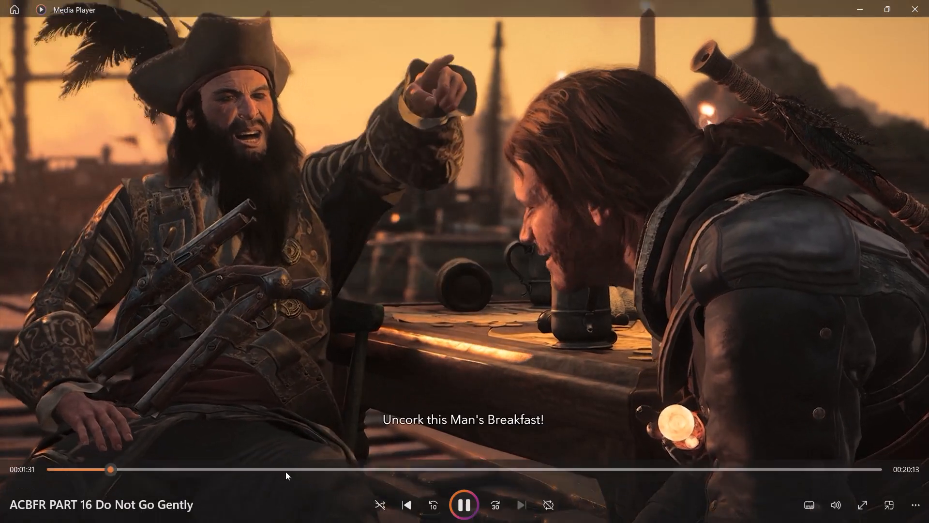
pyautogui.click(297, 461)
pyautogui.doubleClick(490, 468)
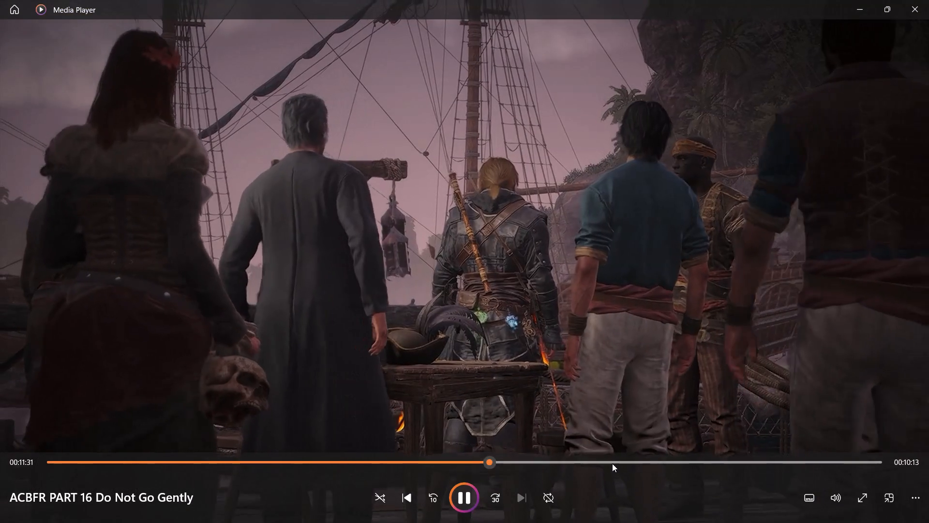
pyautogui.doubleClick(612, 463)
pyautogui.click(703, 462)
pyautogui.click(928, 0)
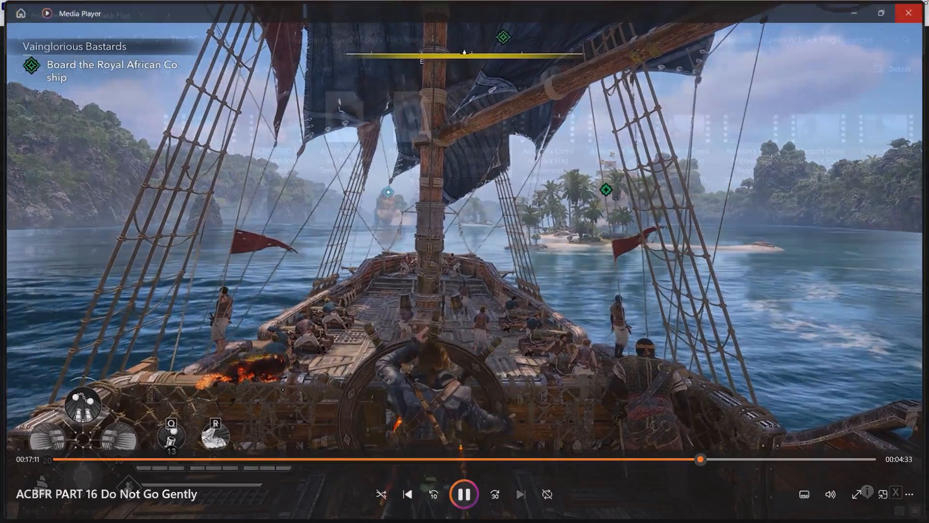
# Skim the recording 2026.10.26 - 00.05.11 from its start to its last minutes to check its mission content.
pyautogui.doubleClick(719, 133)
pyautogui.tripleClick(700, 133)
pyautogui.click(699, 133)
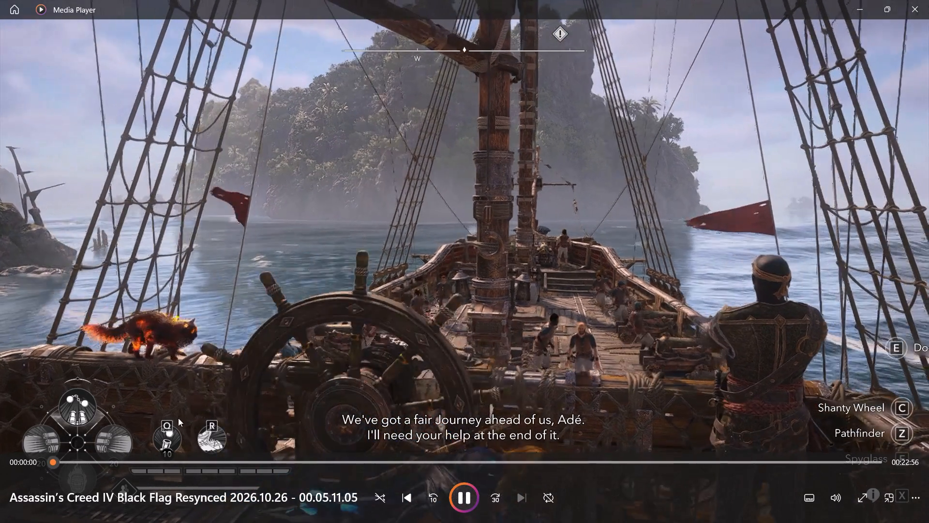
pyautogui.click(158, 460)
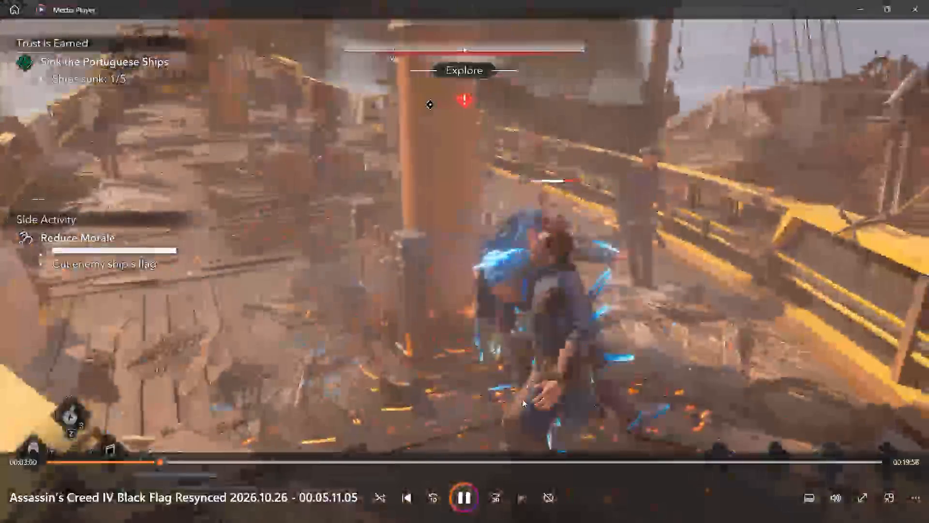
pyautogui.click(516, 468)
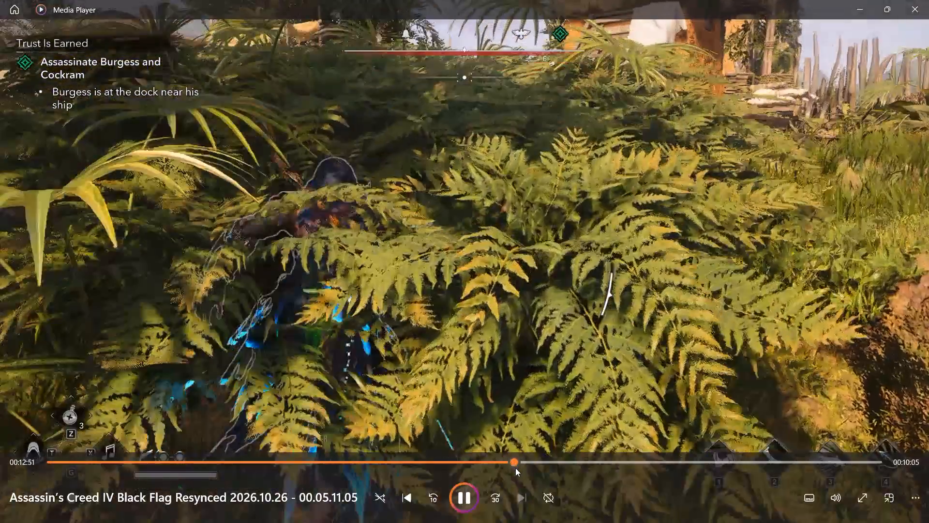
pyautogui.click(699, 464)
pyautogui.click(806, 461)
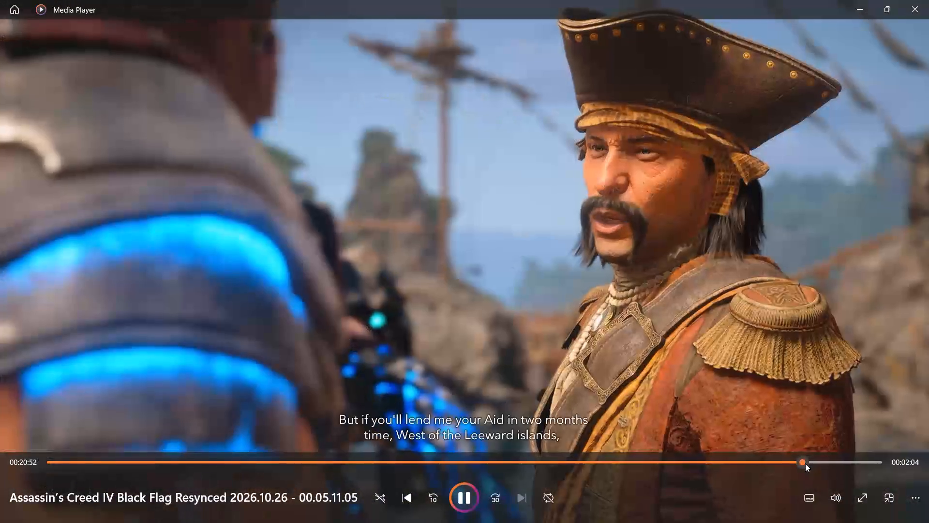
pyautogui.click(834, 461)
pyautogui.doubleClick(928, 0)
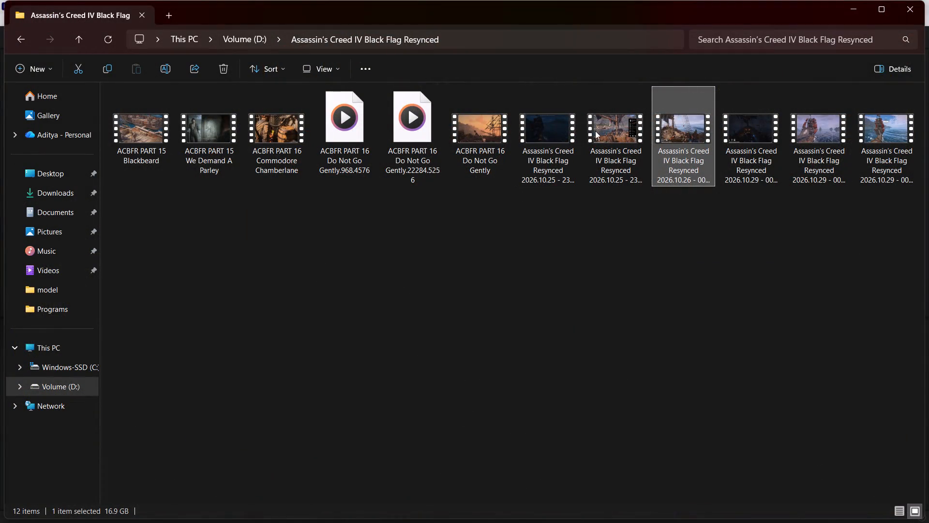
# Preview the recording 2026.10.25 - 23.16.40 at an early and a late point to identify its footage.
pyautogui.tripleClick(549, 135)
pyautogui.click(549, 135)
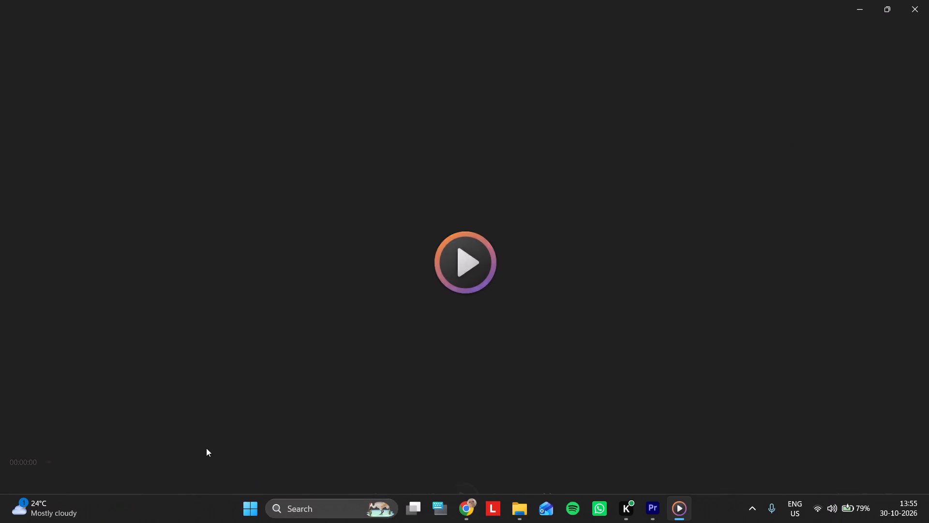
pyautogui.doubleClick(268, 463)
pyautogui.doubleClick(672, 466)
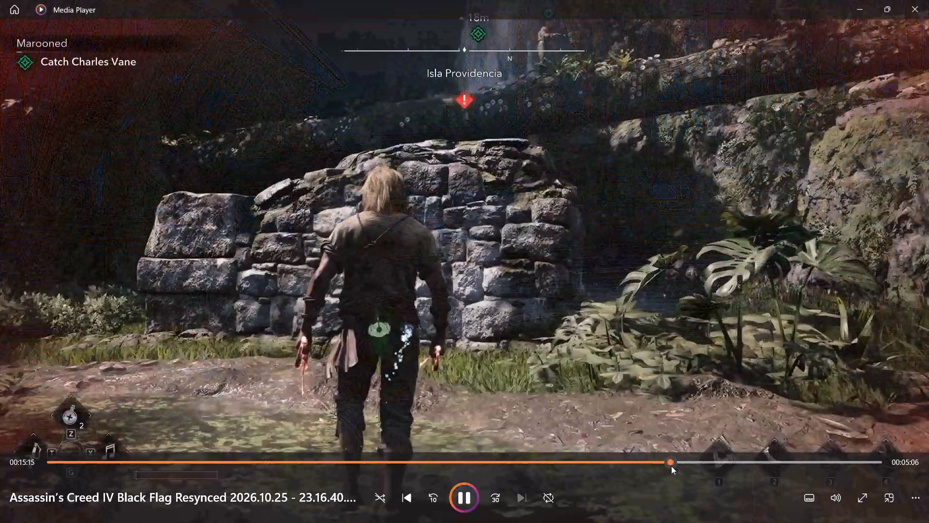
pyautogui.click(928, 0)
# Examine the first two minutes of the recording 2026.10.25 - 23.46.36 to see where its mission starts, and return to Premiere Pro.
pyautogui.tripleClick(618, 138)
pyautogui.click(618, 138)
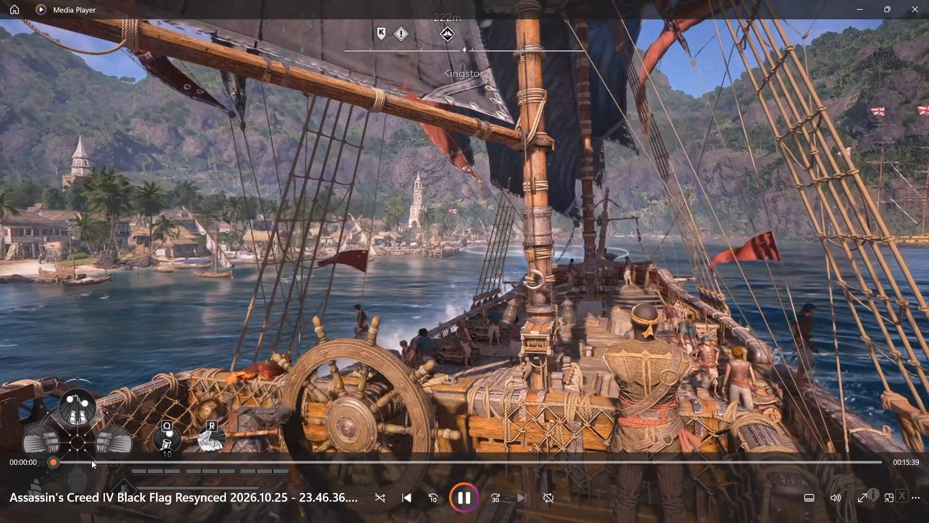
pyautogui.click(89, 458)
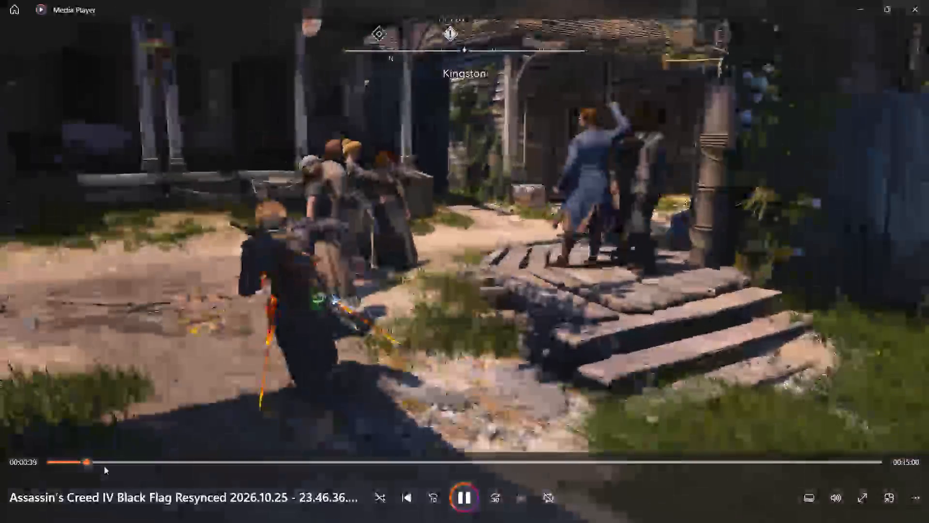
pyautogui.click(115, 463)
pyautogui.doubleClick(171, 464)
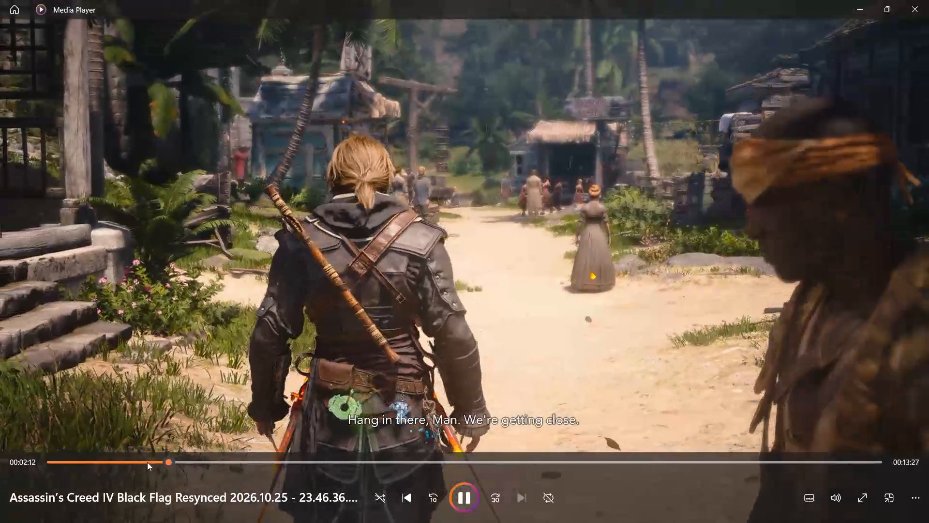
pyautogui.click(92, 461)
pyautogui.click(62, 461)
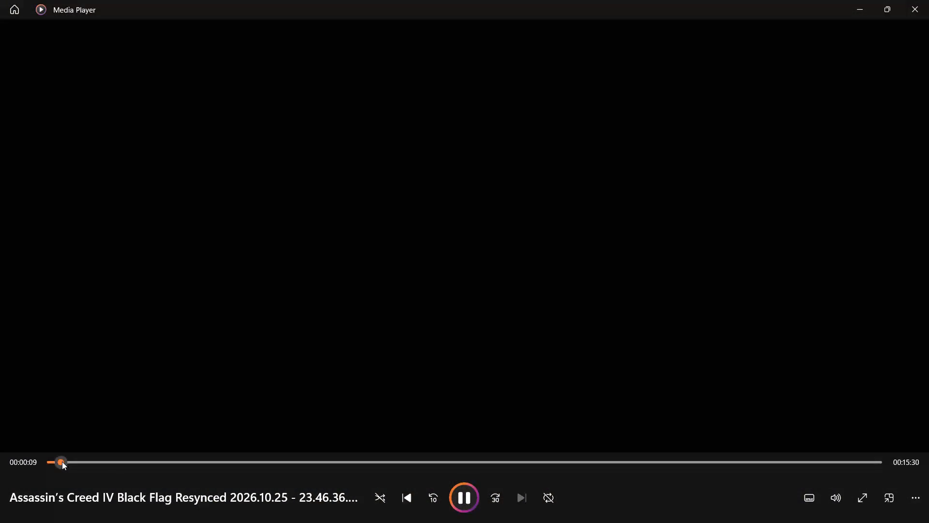
pyautogui.doubleClick(95, 461)
pyautogui.doubleClick(103, 463)
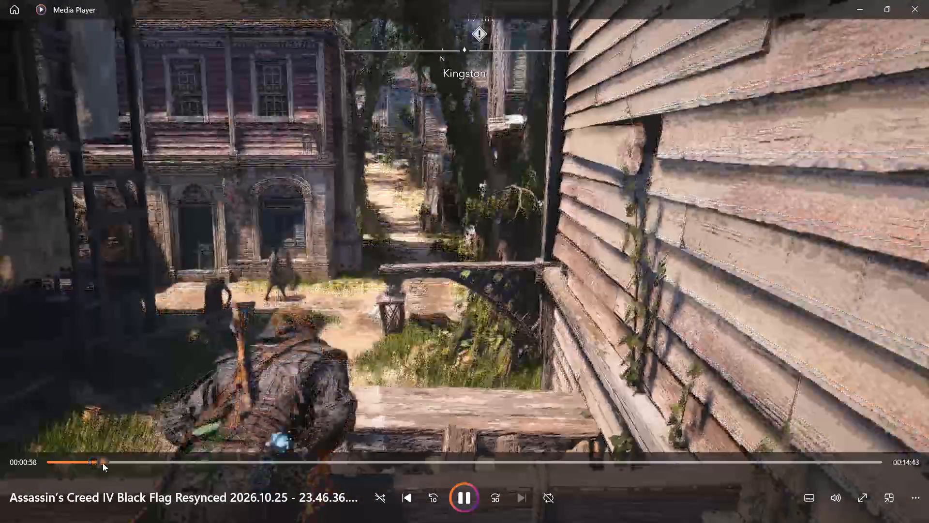
pyautogui.click(119, 462)
pyautogui.doubleClick(133, 463)
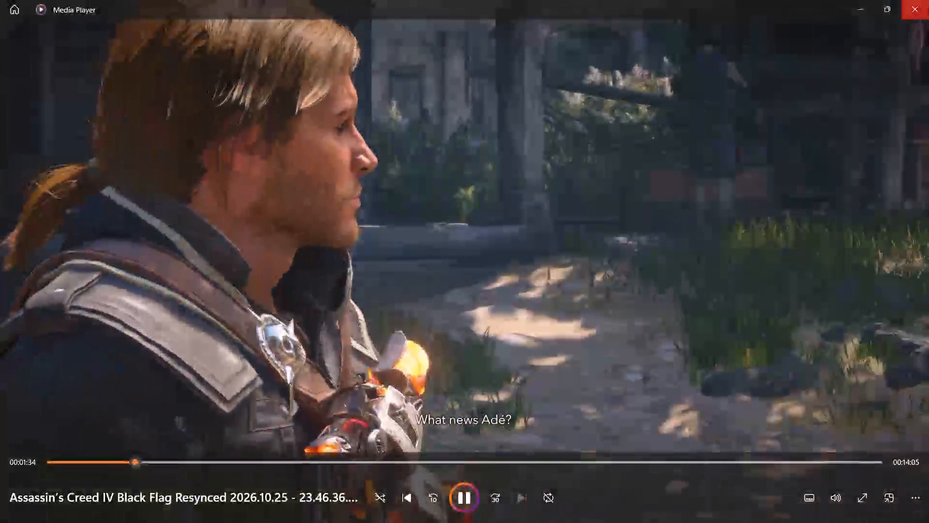
pyautogui.doubleClick(928, 8)
pyautogui.click(922, 13)
# Import the recording 2026.10.25 - 23.46.36 into the project and dismiss the missing-media relinking dialog.
pyautogui.scroll(3, 324, 238)
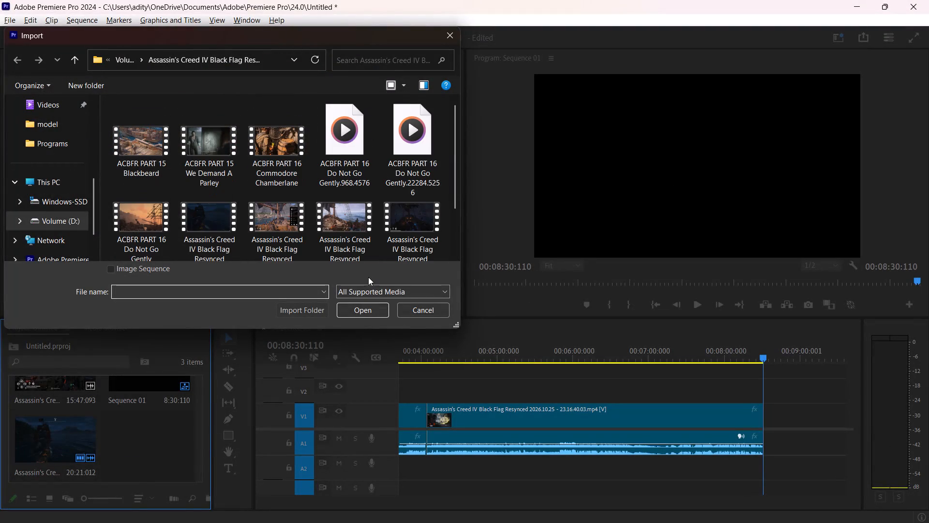
pyautogui.scroll(2, 368, 277)
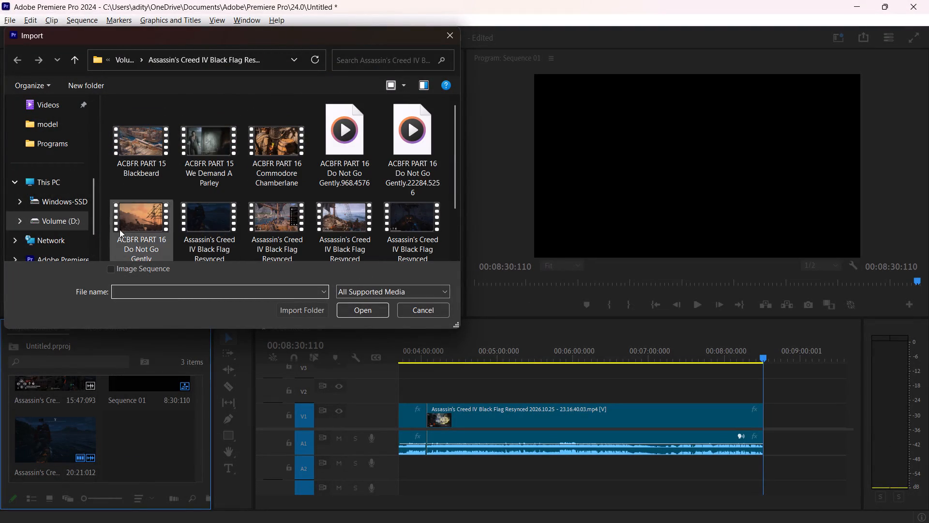
pyautogui.click(70, 217)
pyautogui.tripleClick(156, 147)
pyautogui.scroll(-2, 262, 237)
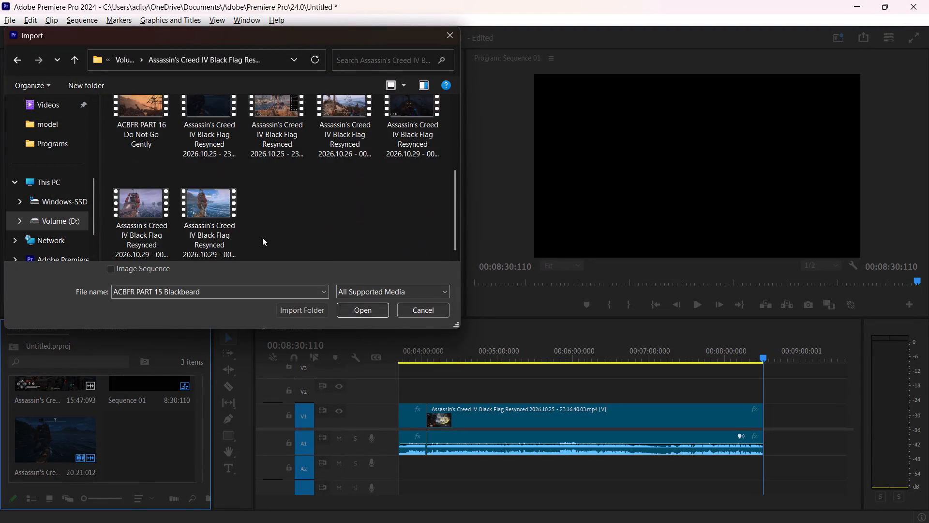
pyautogui.scroll(1, 287, 183)
pyautogui.doubleClick(270, 130)
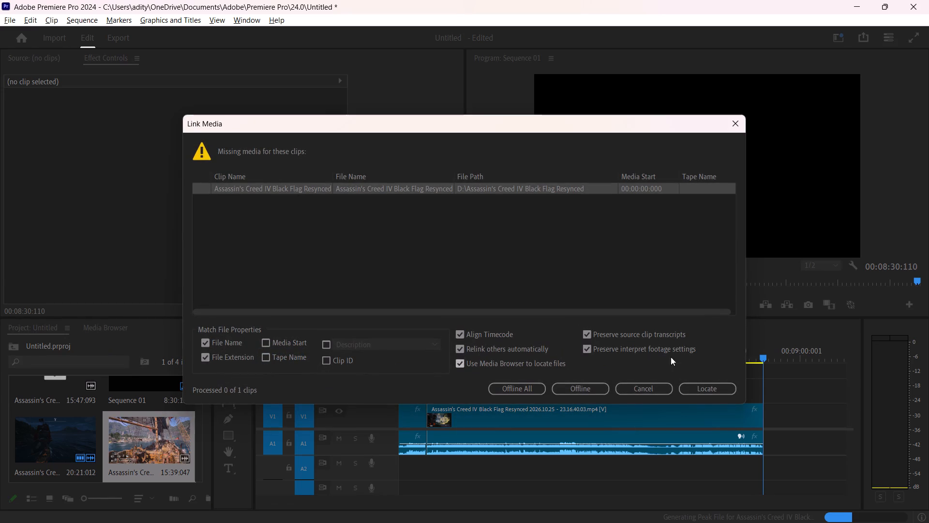
pyautogui.click(656, 387)
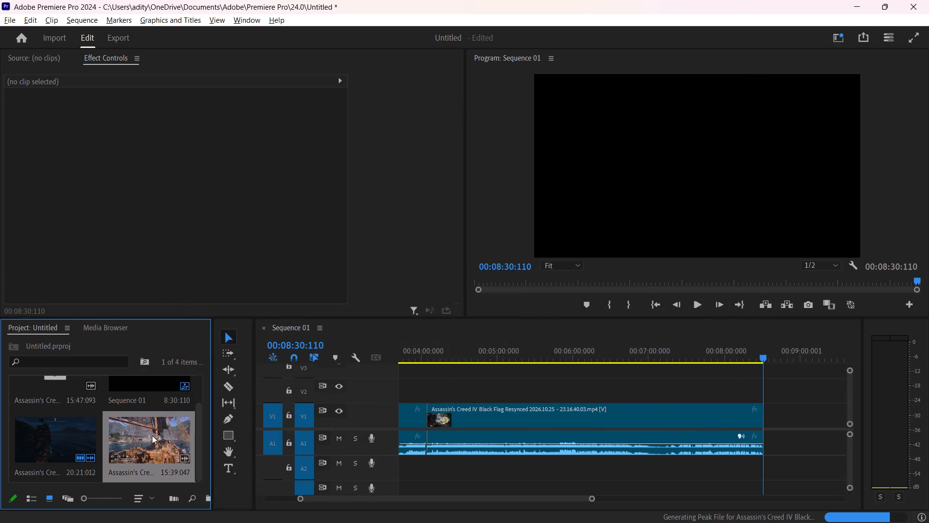
# Add the imported 23.46.36 clip to V1 and A1 of Sequence 01, directly after the last clip at 00:08:30:110.
pyautogui.moveTo(151, 434); pyautogui.dragTo(725, 442)
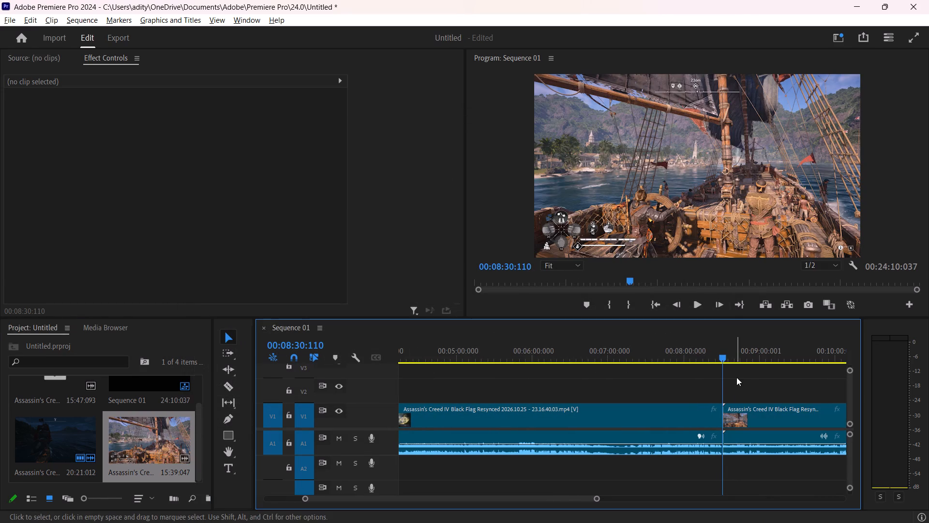
# Trim the start of the 23.46.36 clip to 00:08:39:030, in the black frames just before the ship's deck cutscene.
pyautogui.moveTo(722, 359); pyautogui.dragTo(758, 371)
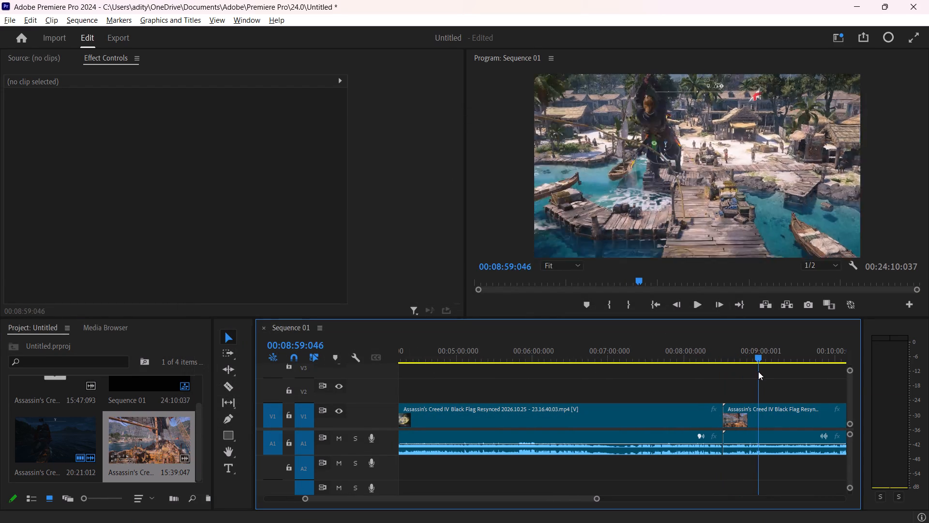
pyautogui.moveTo(758, 371); pyautogui.dragTo(740, 372)
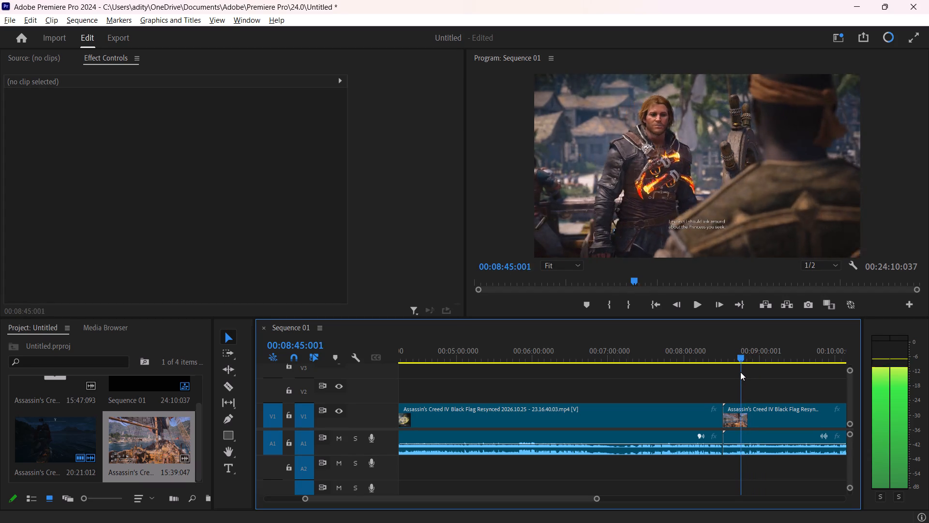
pyautogui.moveTo(740, 372); pyautogui.dragTo(735, 371)
pyautogui.moveTo(595, 499); pyautogui.dragTo(507, 498)
pyautogui.press('space')
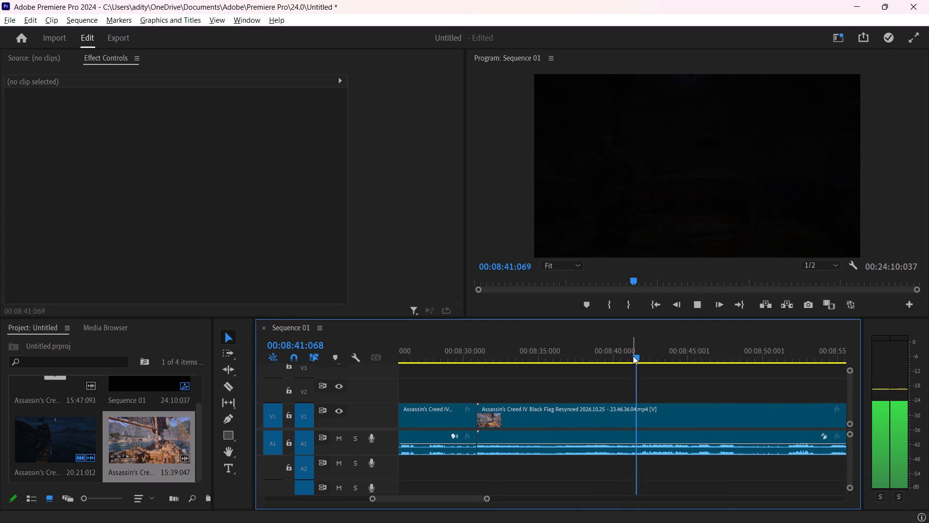
pyautogui.press('space')
pyautogui.press('space')
pyautogui.press('space')
pyautogui.moveTo(651, 357); pyautogui.dragTo(648, 359)
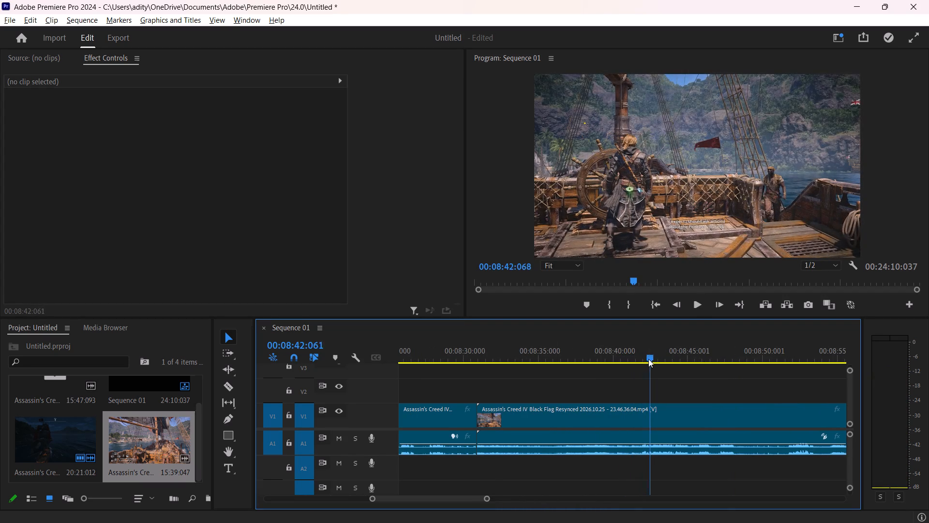
pyautogui.moveTo(648, 359); pyautogui.dragTo(602, 387)
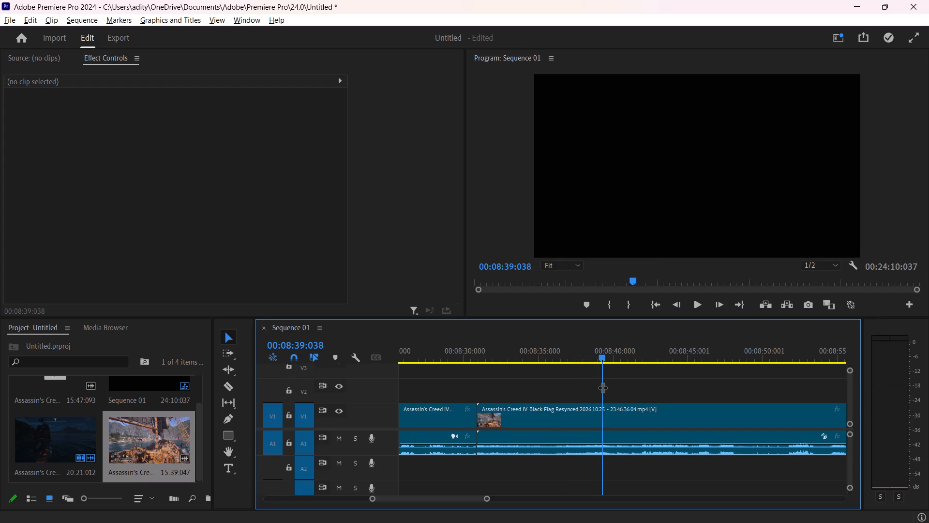
pyautogui.press('Left')
pyautogui.press('Left')
pyautogui.press('Left')
pyautogui.press('Left')
pyautogui.press('Left')
pyautogui.press('Left')
pyautogui.press('Left')
pyautogui.press('Left')
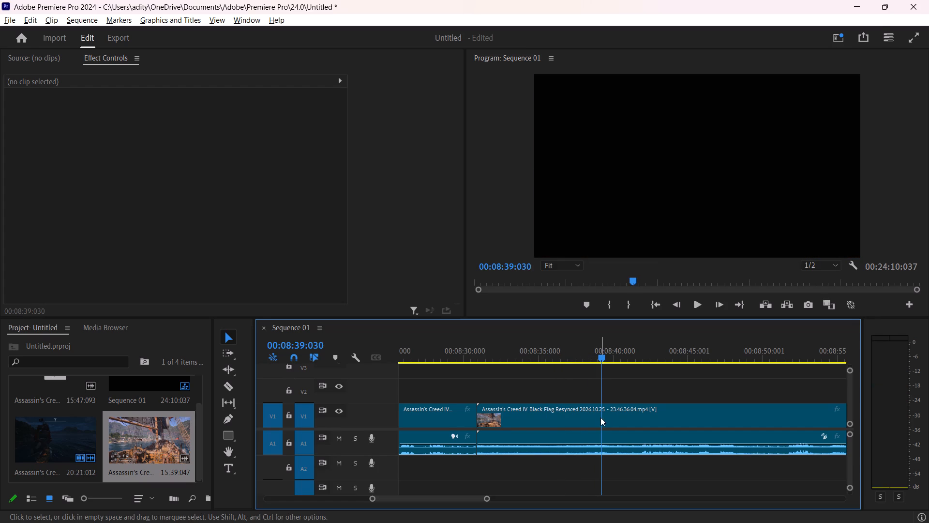
pyautogui.click(476, 418)
pyautogui.moveTo(478, 416); pyautogui.dragTo(501, 416)
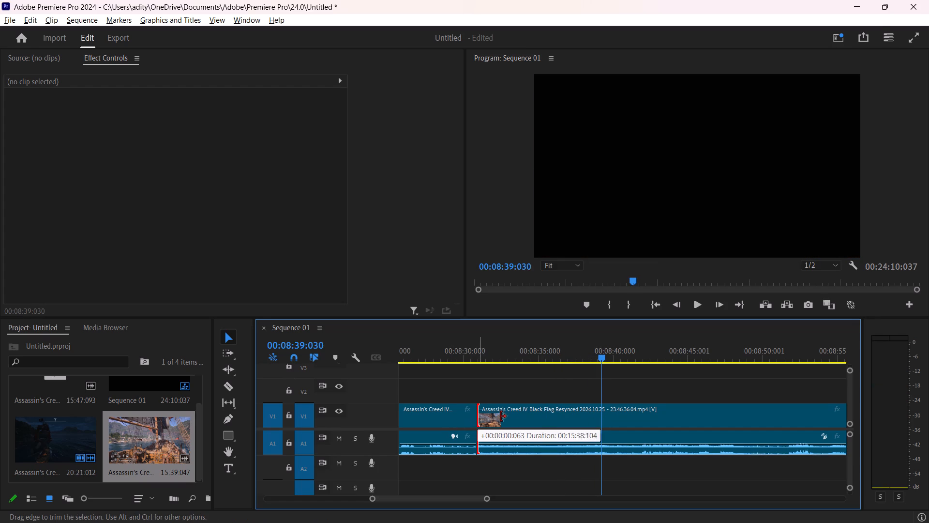
pyautogui.moveTo(501, 416); pyautogui.dragTo(603, 427)
# Close the gap by moving the trimmed 23.46.36 clip against the preceding clip at 00:08:30:110, and play the join.
pyautogui.moveTo(652, 414); pyautogui.dragTo(580, 418)
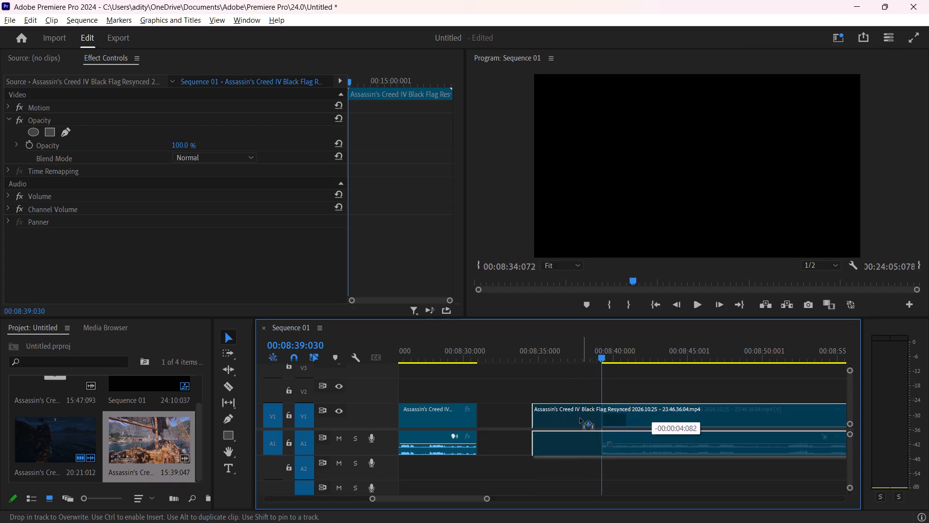
pyautogui.moveTo(580, 418); pyautogui.dragTo(524, 413)
pyautogui.press('Up')
pyautogui.write('n')
pyautogui.press('space')
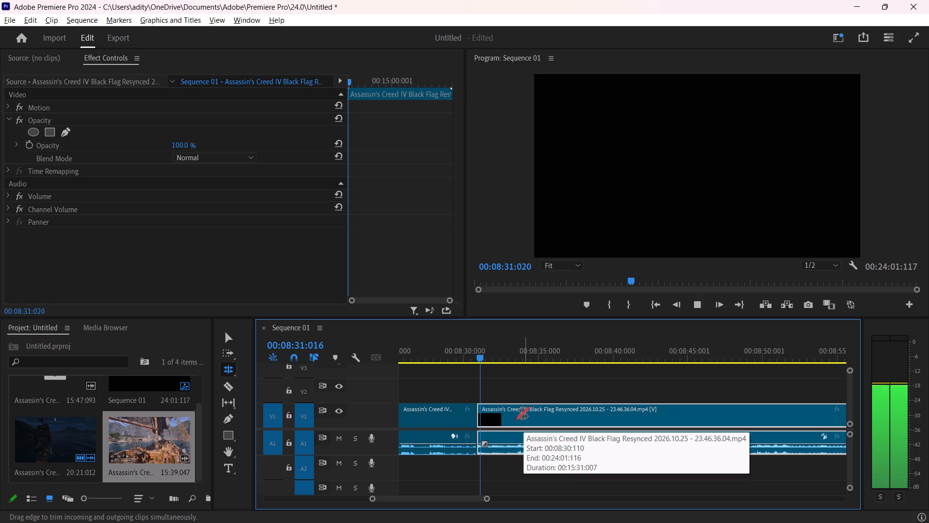
pyautogui.press('v')
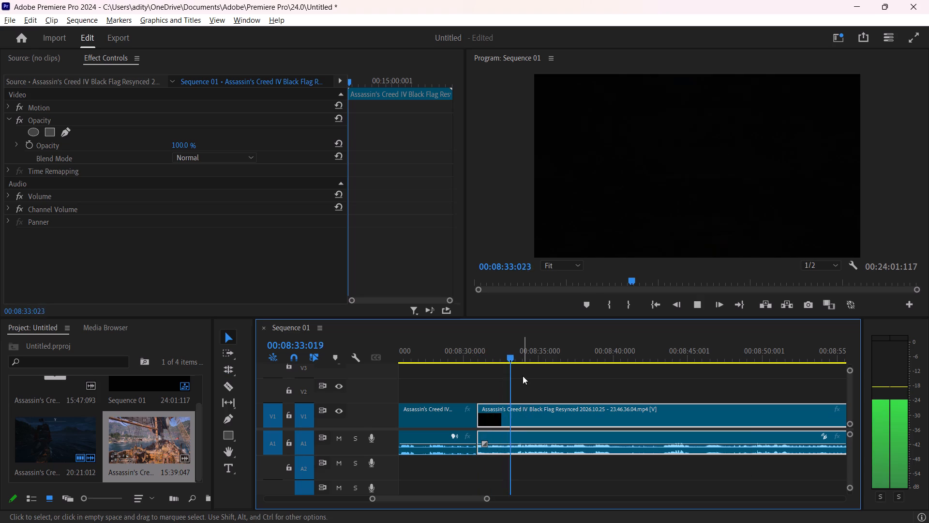
# Split the 23.46.36 clip at 00:08:43:030, in the black frames at the end of the first cutscene.
pyautogui.moveTo(520, 357); pyautogui.dragTo(658, 398)
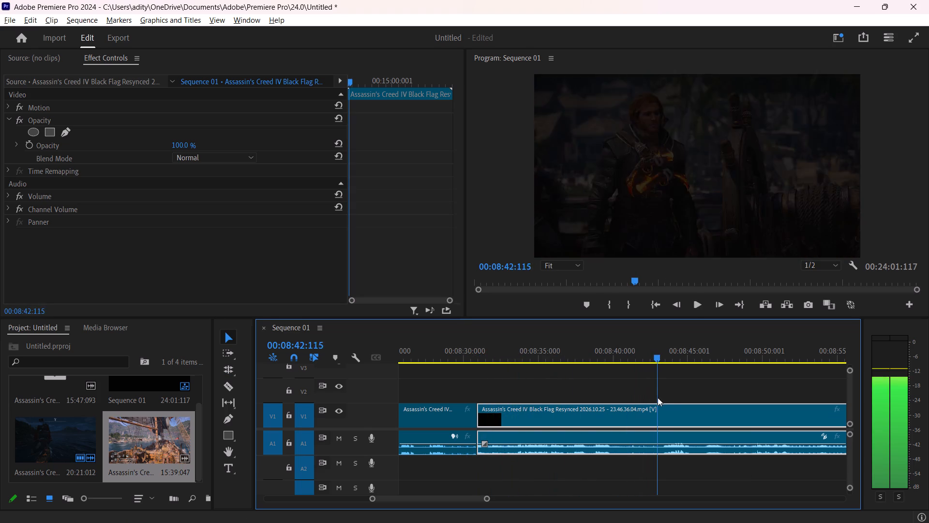
pyautogui.moveTo(658, 398); pyautogui.dragTo(661, 399)
pyautogui.press('Left')
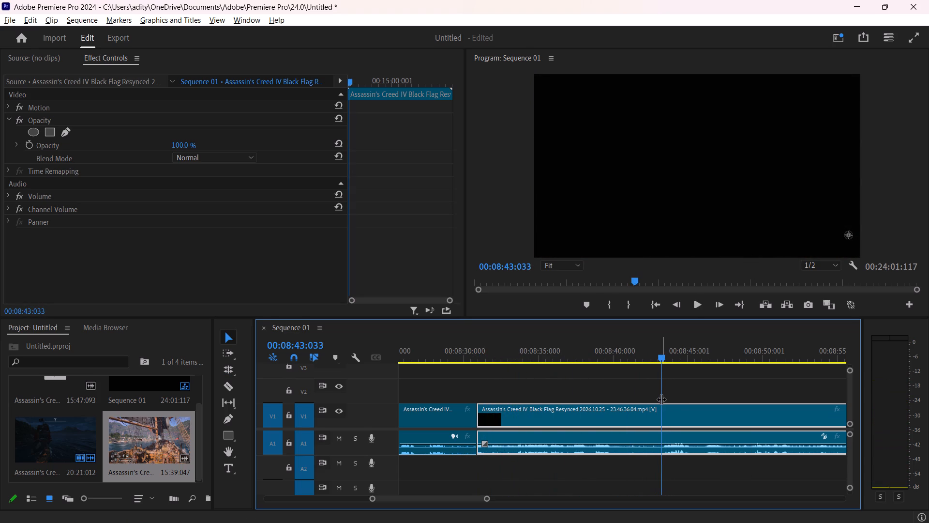
pyautogui.press('Left')
pyautogui.press('Left')
pyautogui.press('c')
pyautogui.click(661, 415)
pyautogui.press('v')
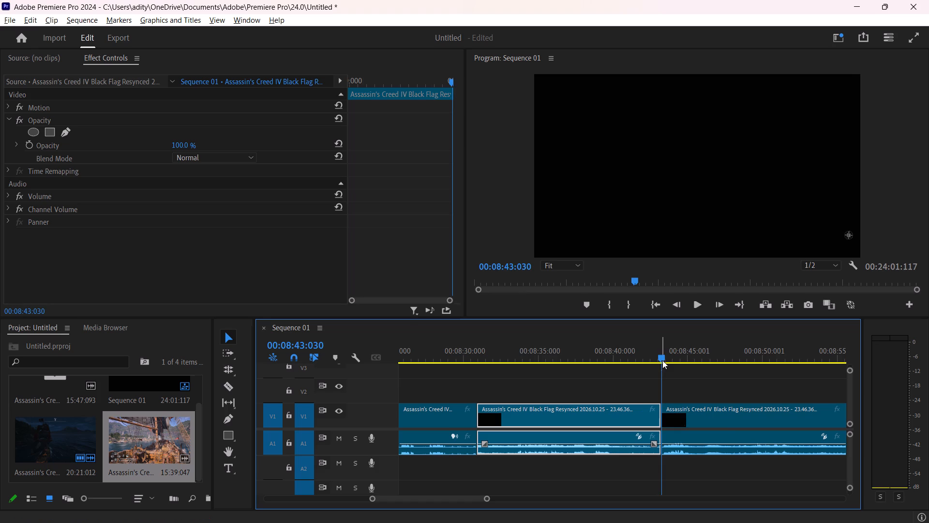
# Trim the start of the second 23.46.36 segment to 00:09:55:060, in the black frames just before the next cutscene.
pyautogui.moveTo(662, 360); pyautogui.dragTo(764, 393)
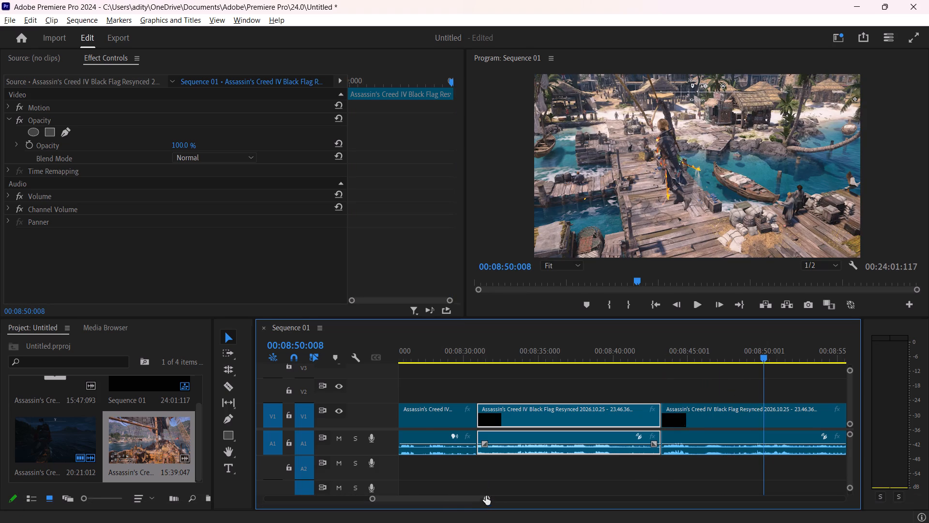
pyautogui.moveTo(486, 496); pyautogui.dragTo(588, 506)
pyautogui.moveTo(625, 357); pyautogui.dragTo(628, 360)
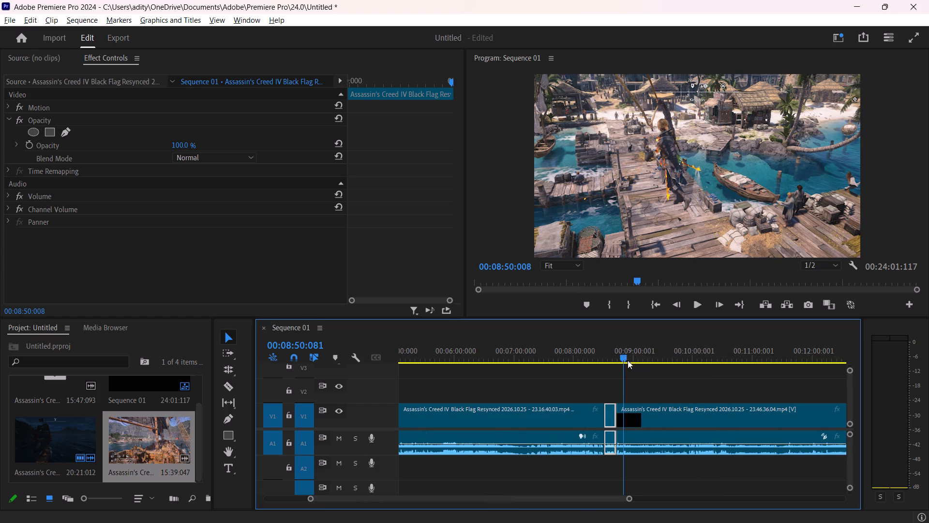
pyautogui.moveTo(628, 360); pyautogui.dragTo(674, 374)
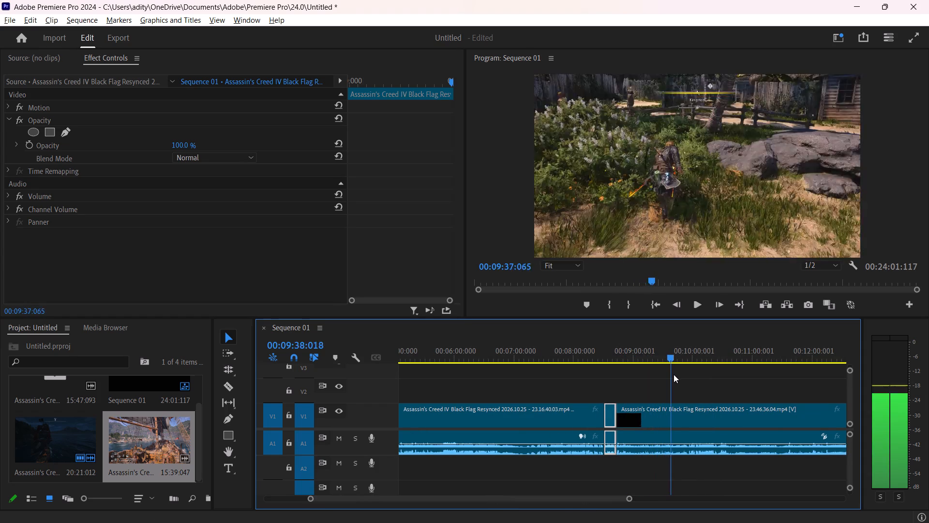
pyautogui.moveTo(674, 374); pyautogui.dragTo(690, 381)
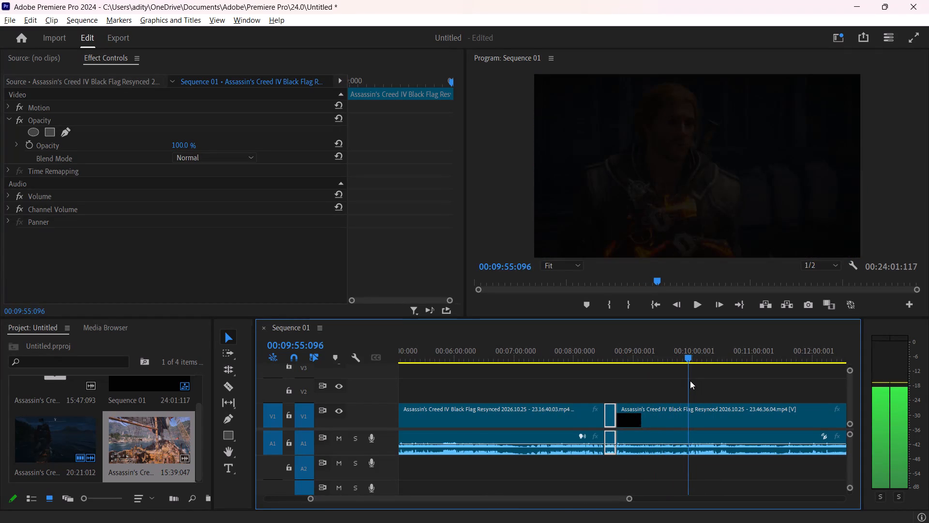
pyautogui.moveTo(690, 381); pyautogui.dragTo(689, 381)
pyautogui.press('space')
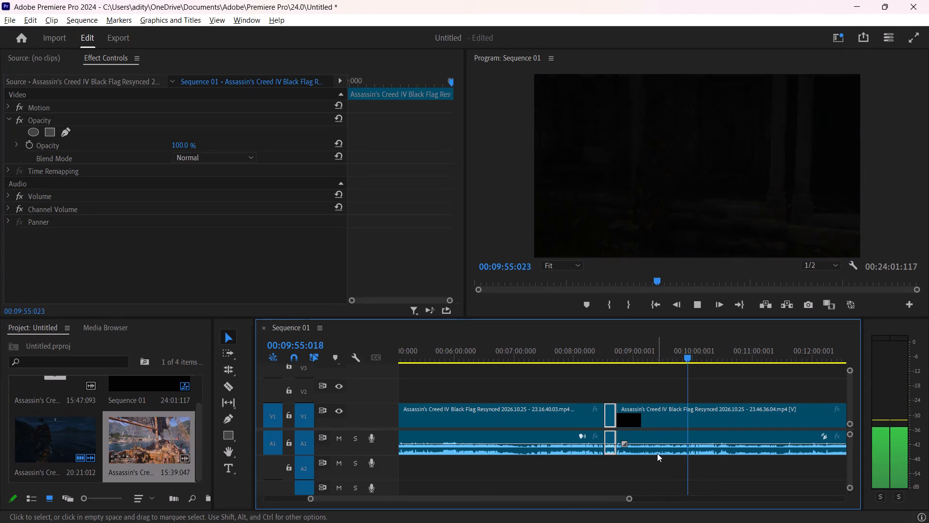
pyautogui.press('space')
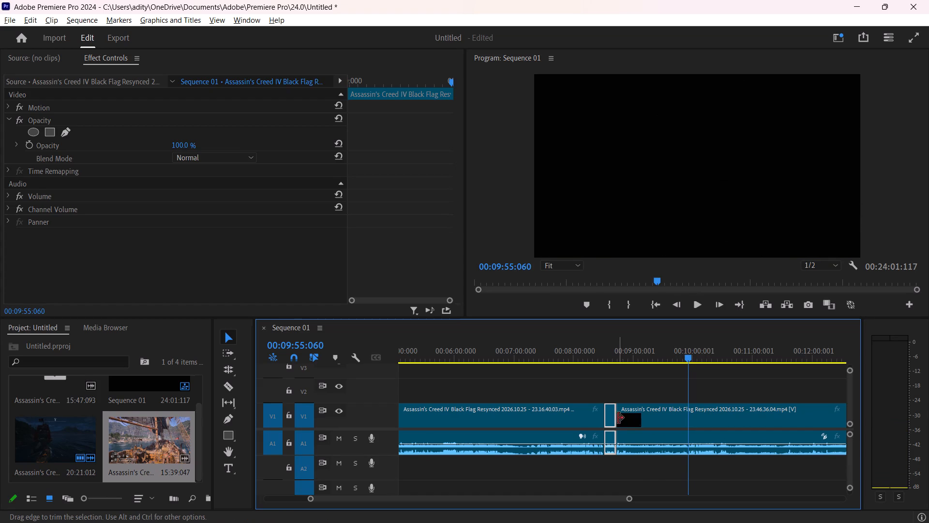
pyautogui.moveTo(616, 417); pyautogui.dragTo(687, 418)
# Close the gap by moving the trimmed segment against the preceding clip at 00:08:43:030, and play the join.
pyautogui.moveTo(736, 417); pyautogui.dragTo(695, 418)
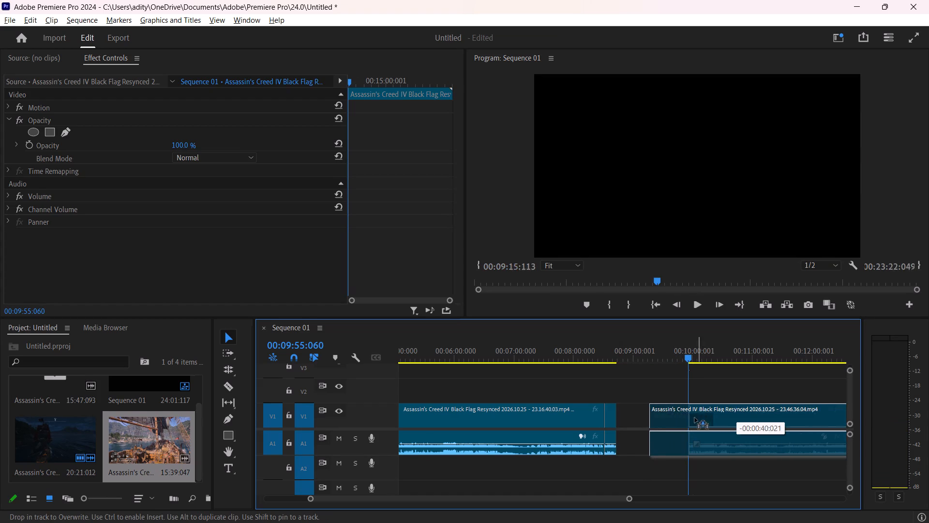
pyautogui.moveTo(695, 418); pyautogui.dragTo(670, 417)
pyautogui.press('Up')
pyautogui.press('Up')
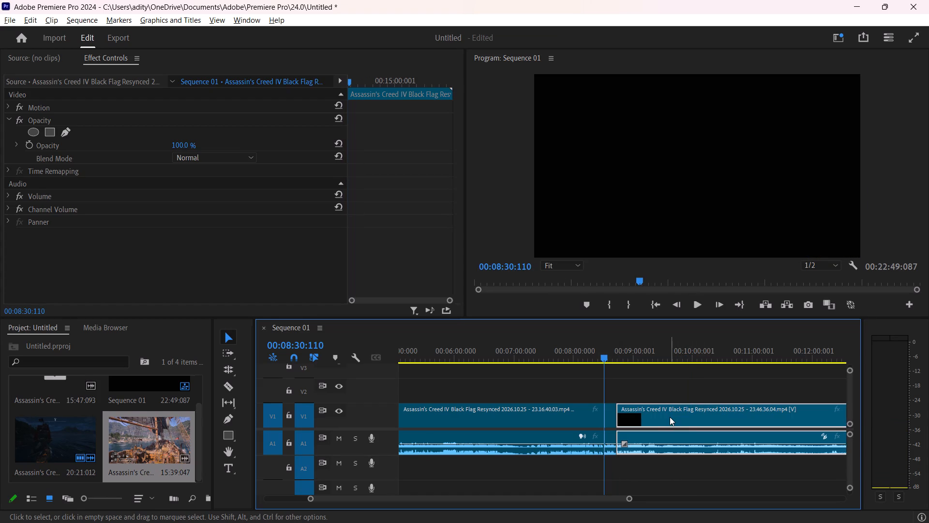
pyautogui.press('space')
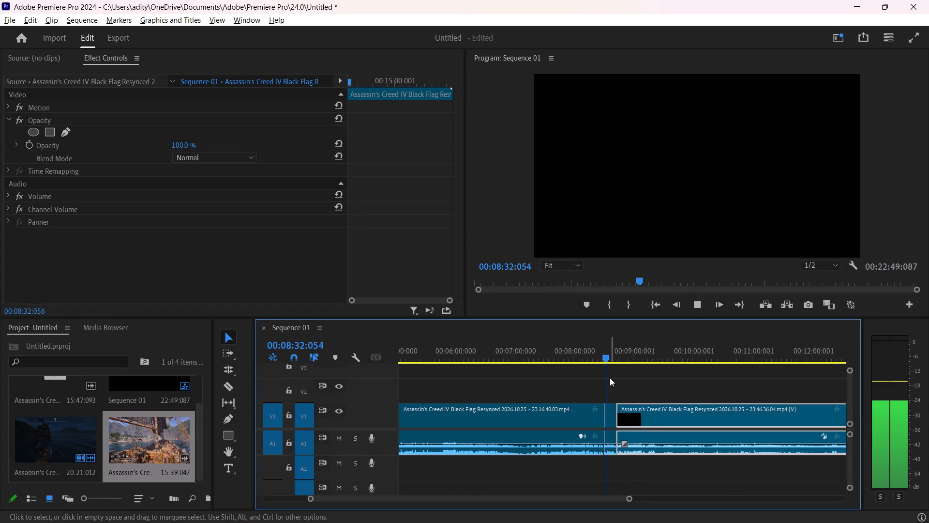
pyautogui.press('Up')
pyautogui.press('Down')
pyautogui.press('space')
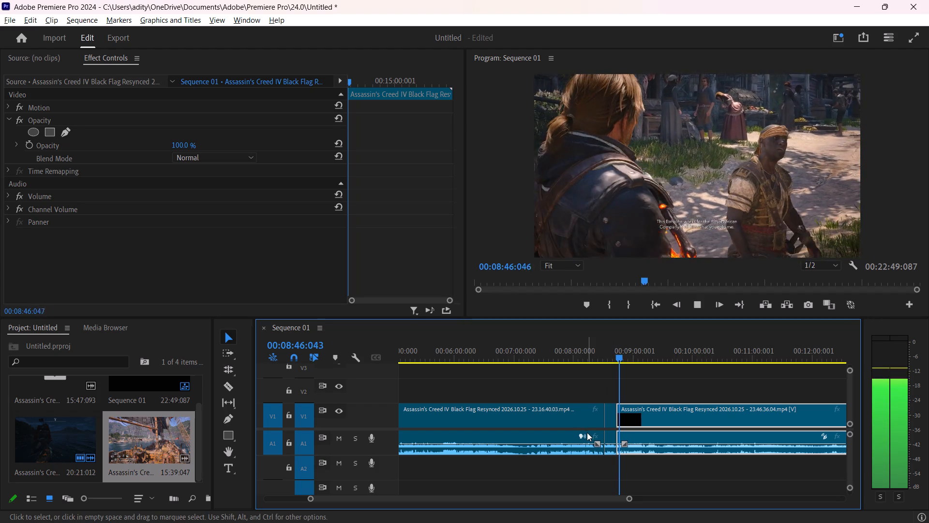
# Scan the 23.46.36 footage from about 00:08:46 to 00:15:13 to examine where gameplay and cutscenes change.
pyautogui.moveTo(621, 356); pyautogui.dragTo(709, 391)
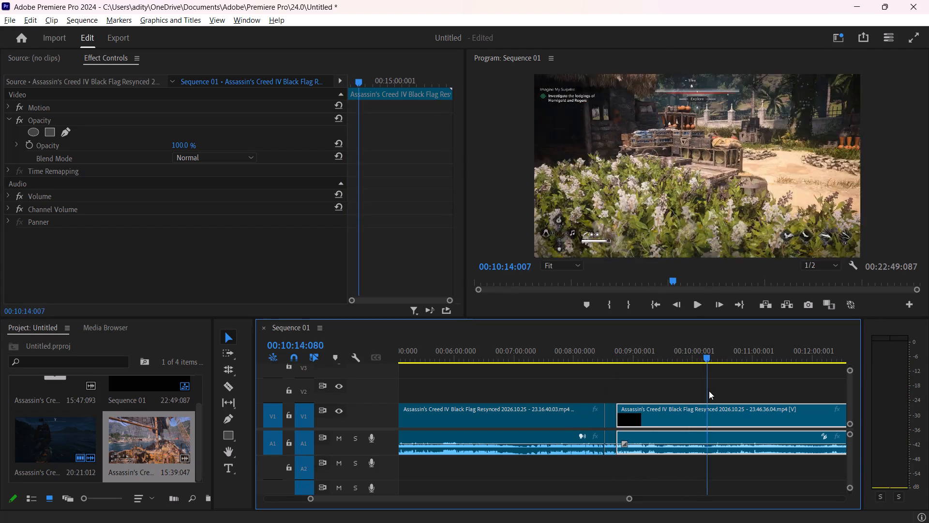
pyautogui.moveTo(709, 391); pyautogui.dragTo(762, 408)
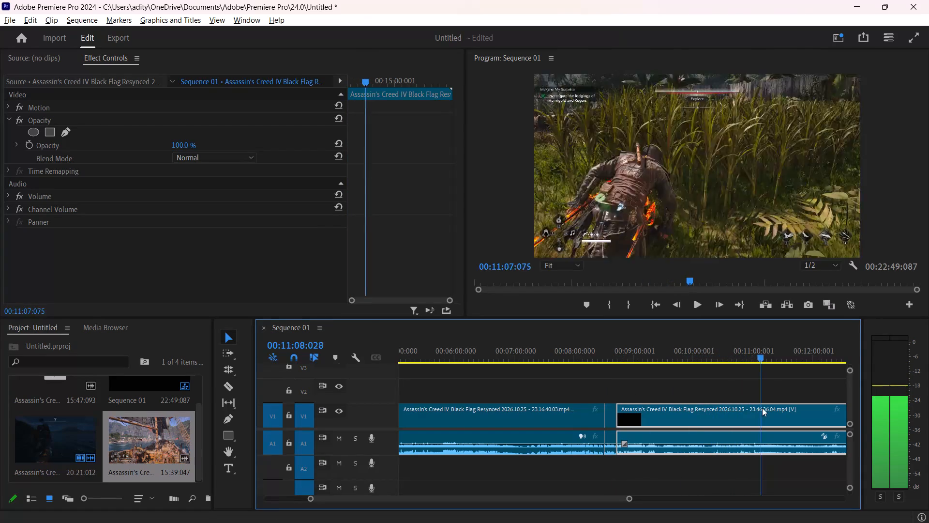
pyautogui.moveTo(762, 408); pyautogui.dragTo(801, 418)
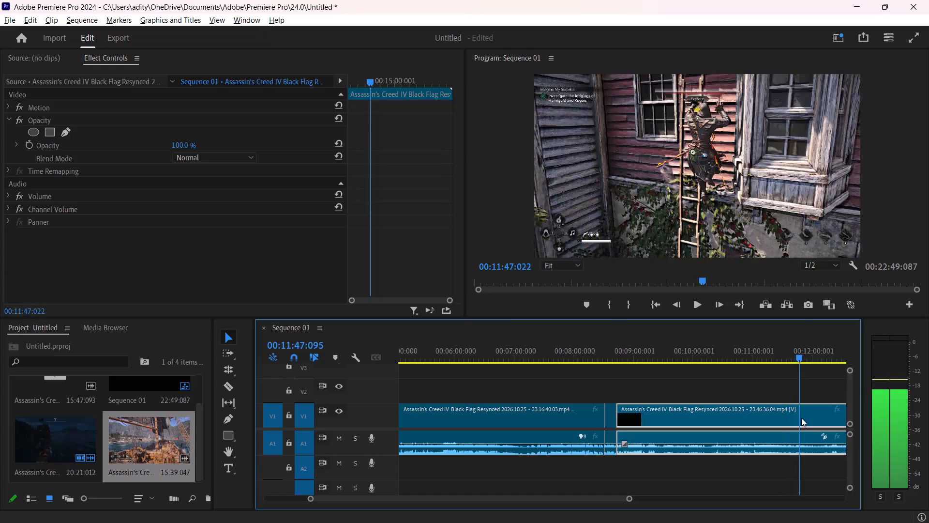
pyautogui.moveTo(801, 418); pyautogui.dragTo(843, 428)
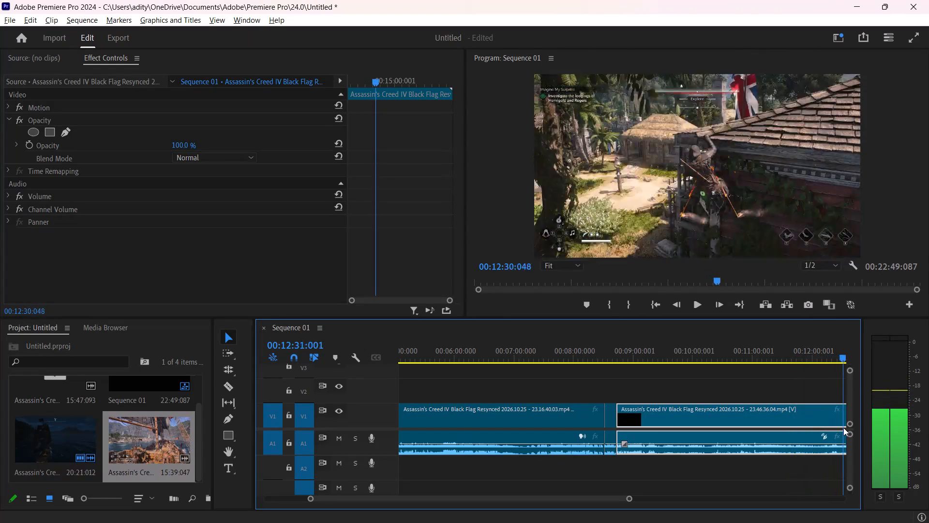
pyautogui.moveTo(843, 428); pyautogui.dragTo(633, 411)
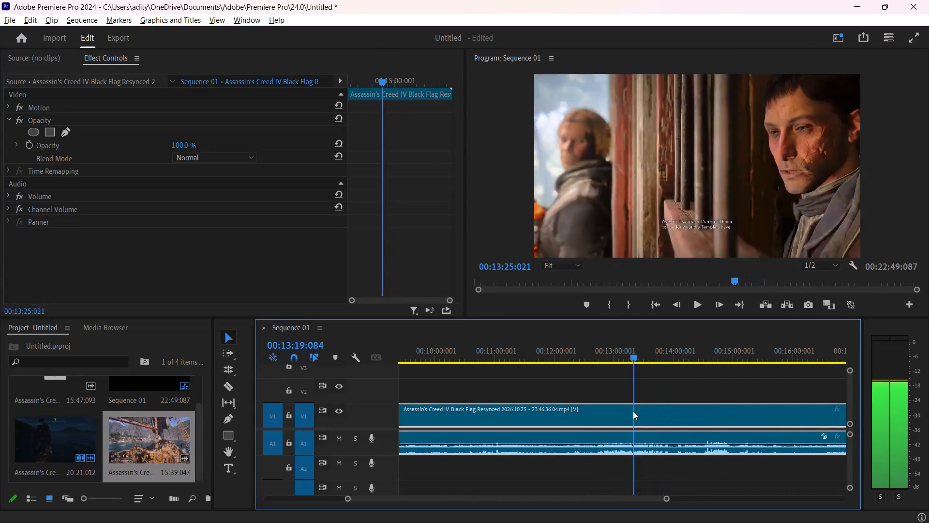
pyautogui.moveTo(633, 411); pyautogui.dragTo(679, 421)
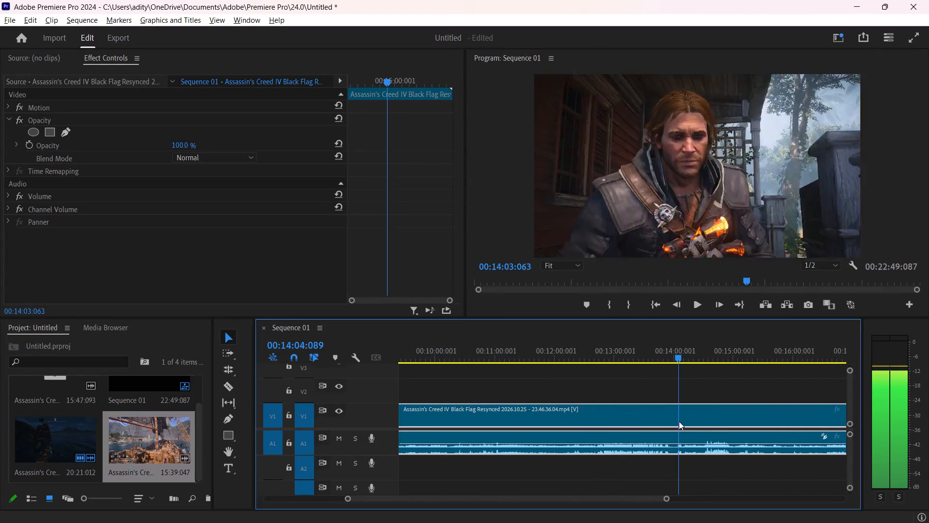
pyautogui.moveTo(679, 421); pyautogui.dragTo(651, 426)
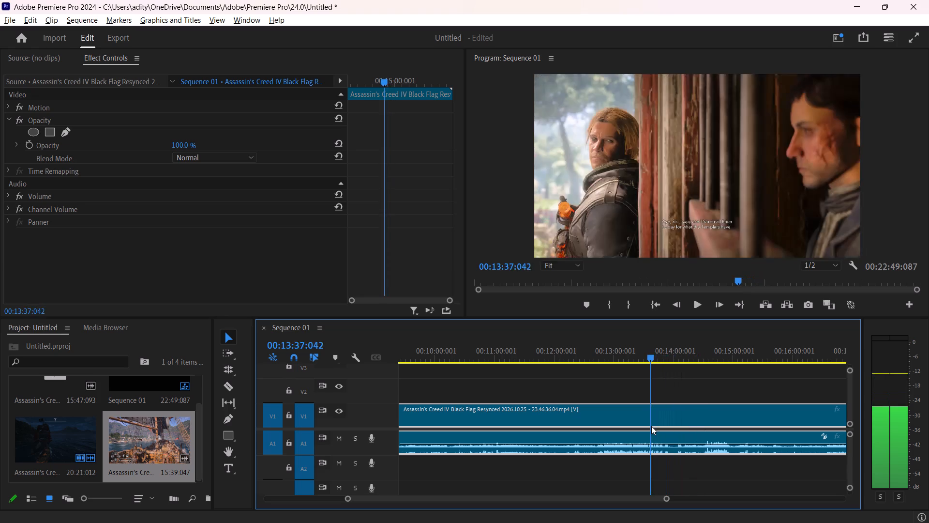
pyautogui.moveTo(651, 426); pyautogui.dragTo(724, 444)
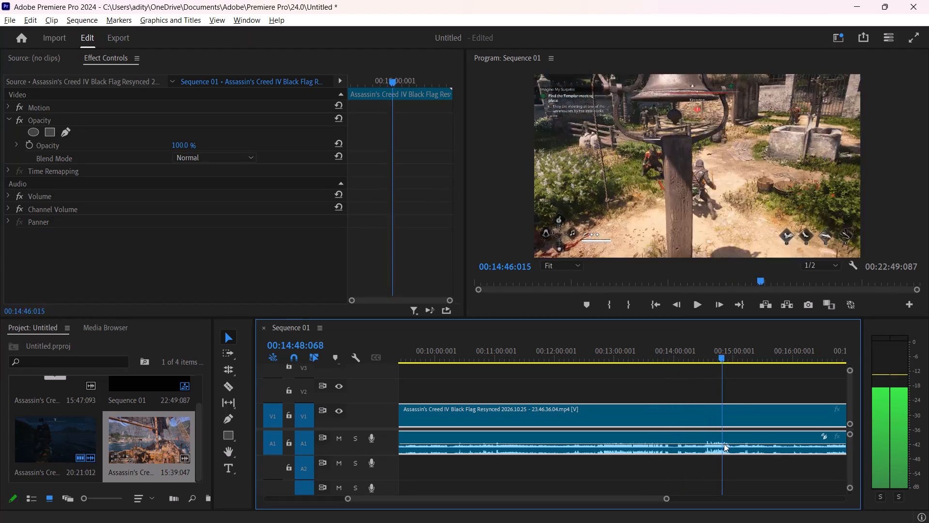
pyautogui.moveTo(724, 444); pyautogui.dragTo(747, 453)
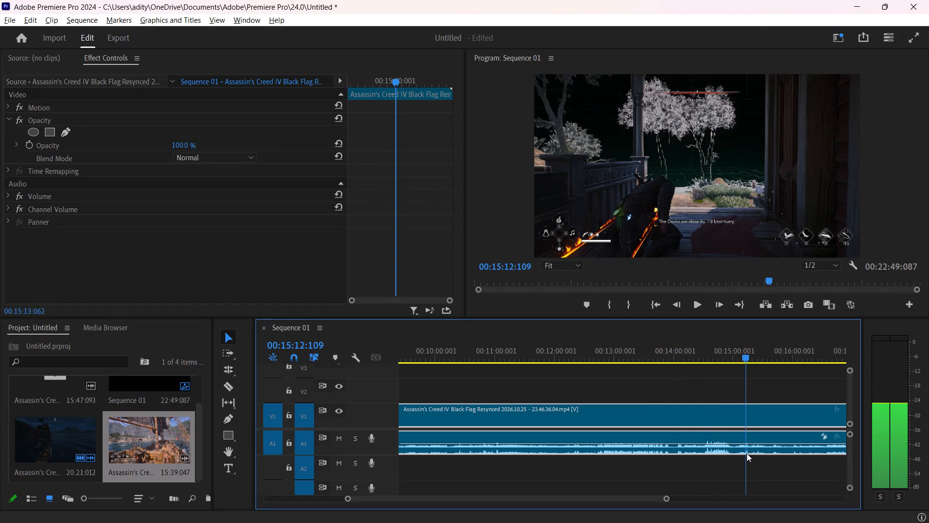
pyautogui.moveTo(747, 453); pyautogui.dragTo(745, 453)
# Split the 23.46.36 clip at about 00:15:16:050, at the start of the subtitle "We are honoured to serve Governor Rogers".
pyautogui.press('space')
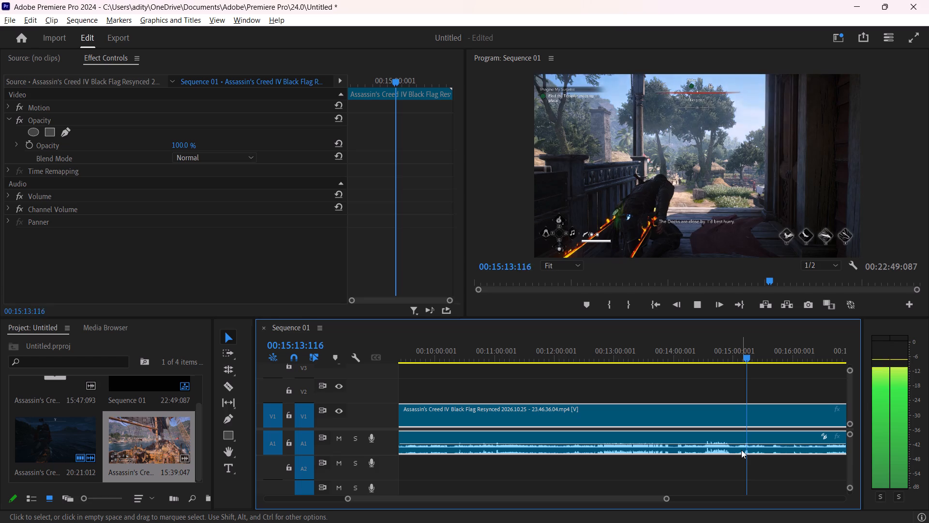
pyautogui.press('space')
pyautogui.press('space')
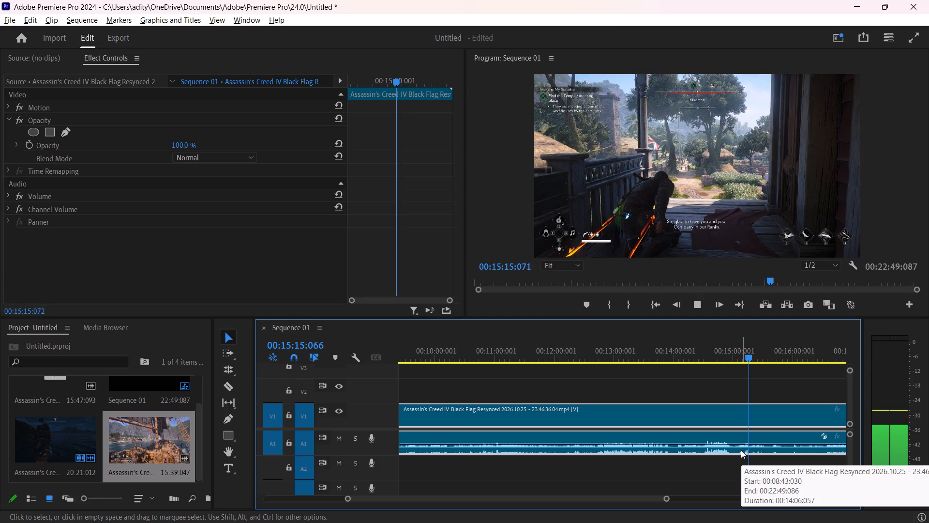
pyautogui.press('space')
pyautogui.press('Left')
pyautogui.press('Left')
pyautogui.press('Left')
pyautogui.press('Left')
pyautogui.press('Left')
pyautogui.press('Left')
pyautogui.press('Left')
pyautogui.press('Left')
pyautogui.press('Left')
pyautogui.press('Left')
pyautogui.press('Left')
pyautogui.press('Left')
pyautogui.press('Left')
pyautogui.press('Left')
pyautogui.press('Left')
pyautogui.press('Left')
pyautogui.press('Left')
pyautogui.press('Left')
pyautogui.press('Left')
pyautogui.press('Left')
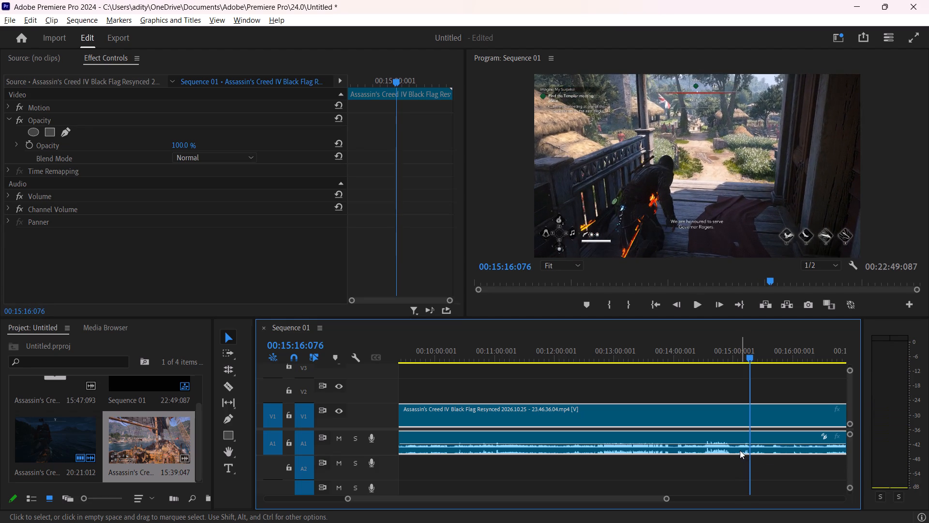
pyautogui.press('Right')
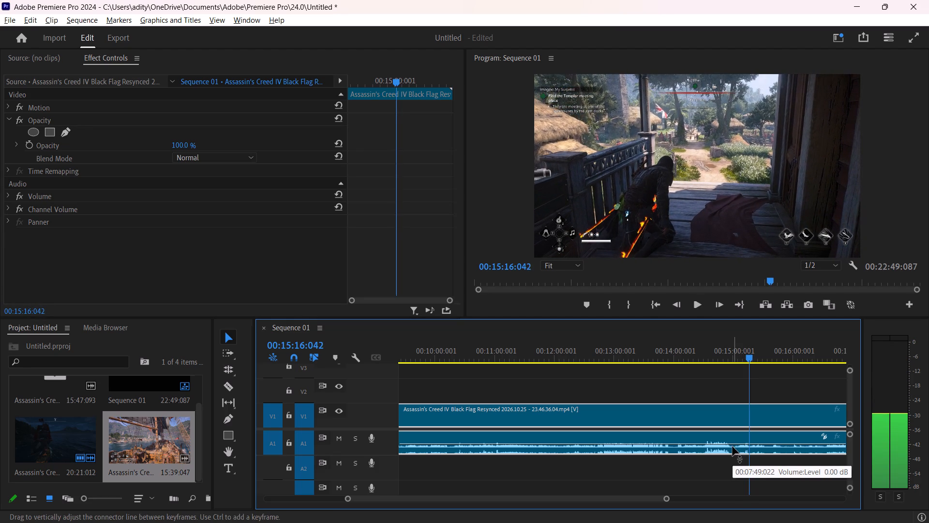
pyautogui.press('Right')
pyautogui.press('Right')
pyautogui.press('Right')
pyautogui.press('Right')
pyautogui.press('Right')
pyautogui.press('Right')
pyautogui.press('Right')
pyautogui.press('Right')
pyautogui.press('Left')
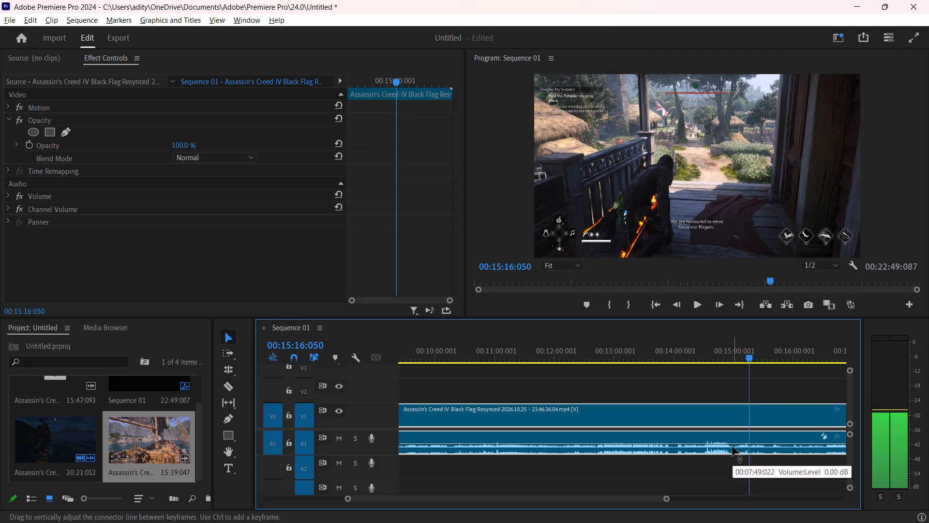
pyautogui.press('Right')
pyautogui.press('c')
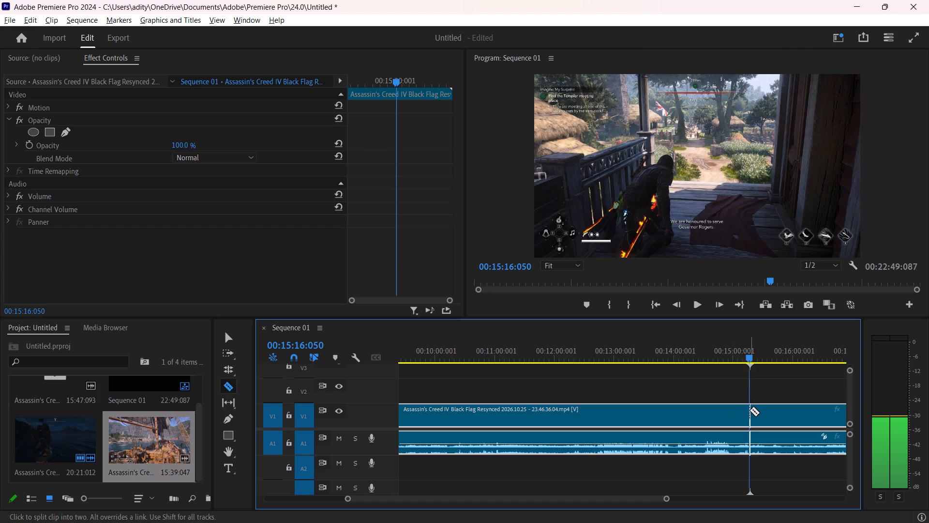
pyautogui.press('Left')
pyautogui.press('Right')
pyautogui.press('Left')
pyautogui.press('Right')
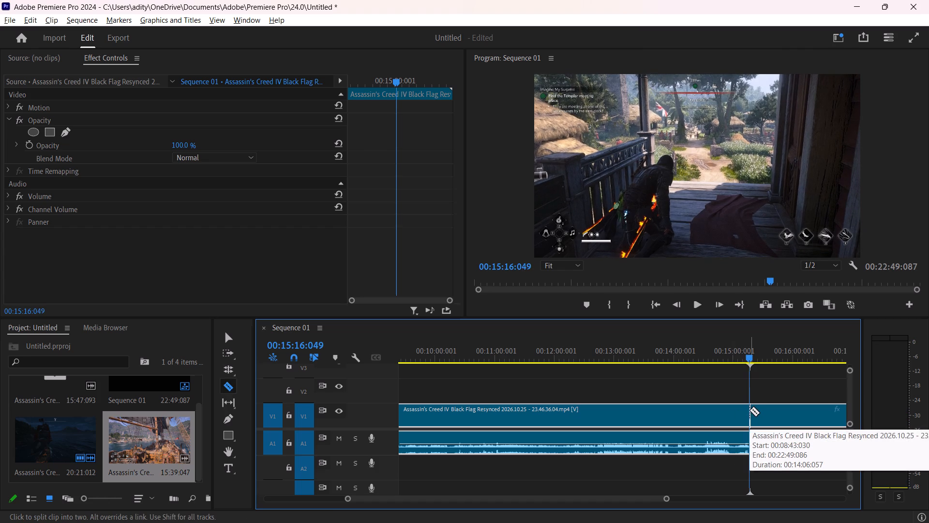
pyautogui.doubleClick(749, 410)
# Trim the end of the 23.46.36 segment before the split back to 00:14:11:074, where the character lands in the hay cart.
pyautogui.moveTo(748, 359); pyautogui.dragTo(636, 379)
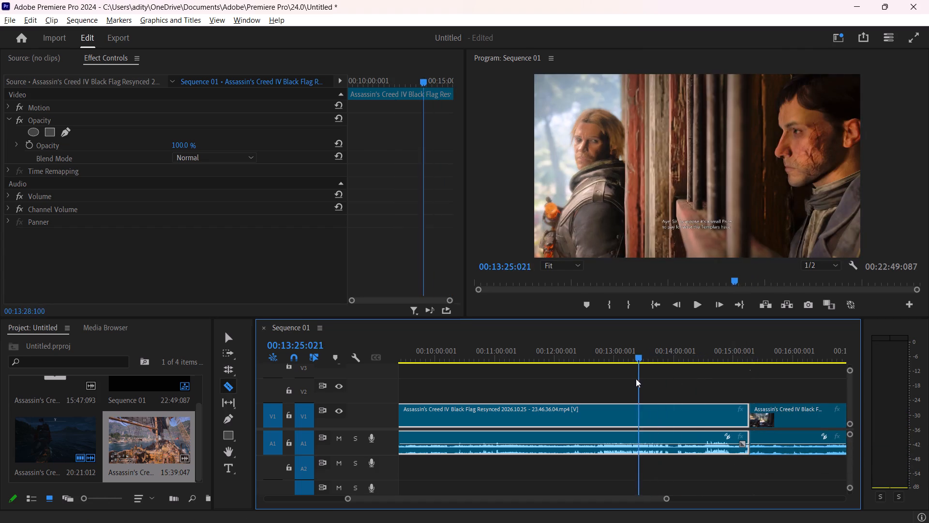
pyautogui.moveTo(636, 379); pyautogui.dragTo(677, 389)
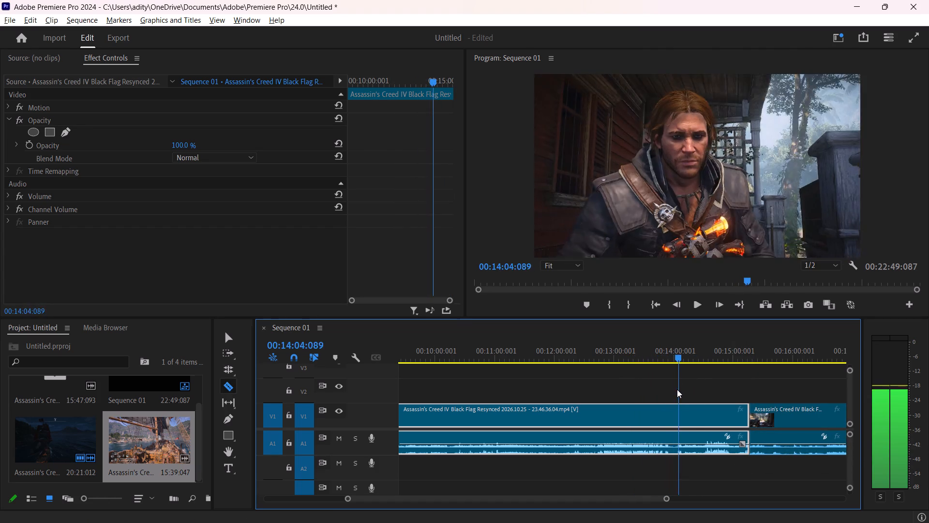
pyautogui.moveTo(677, 389); pyautogui.dragTo(679, 392)
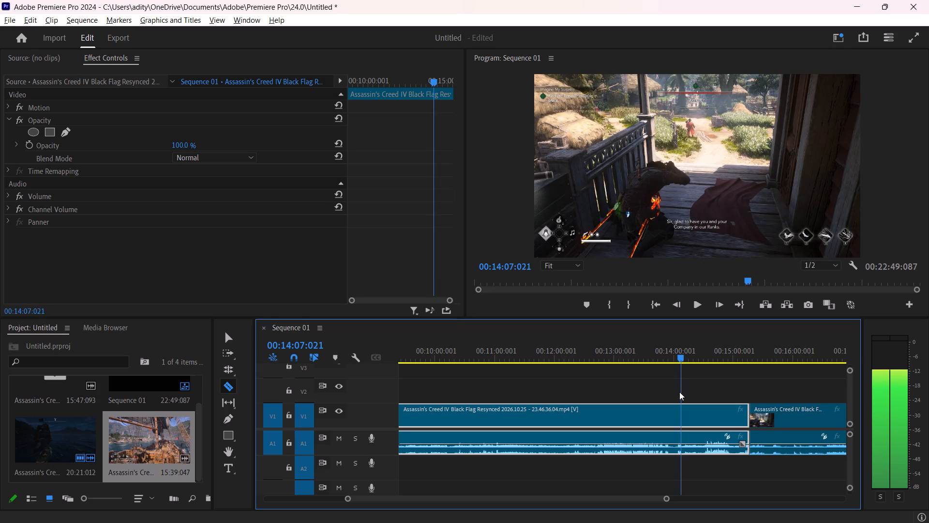
pyautogui.moveTo(679, 392); pyautogui.dragTo(680, 392)
pyautogui.press('space')
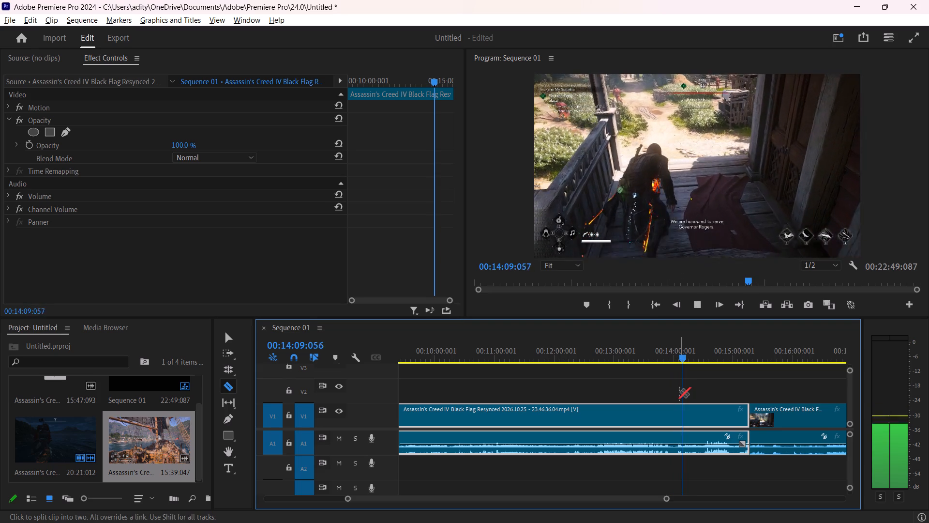
pyautogui.press('space')
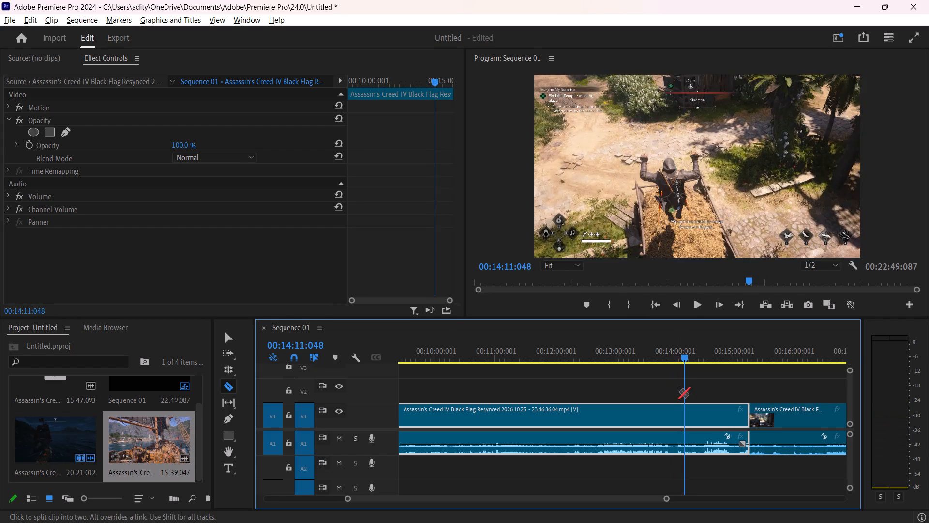
pyautogui.press('space')
pyautogui.press('space')
pyautogui.press('space')
pyautogui.press('space')
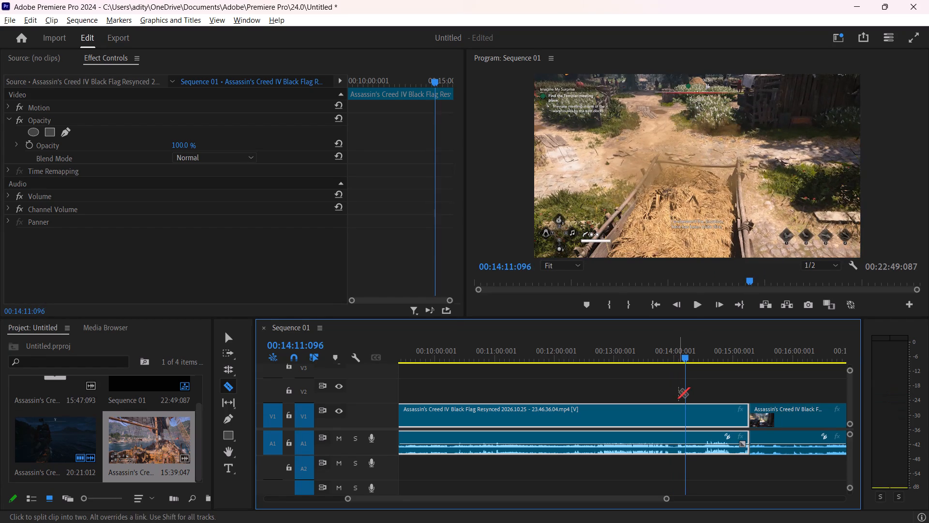
pyautogui.press('Left')
pyautogui.press('Left')
pyautogui.press('Left')
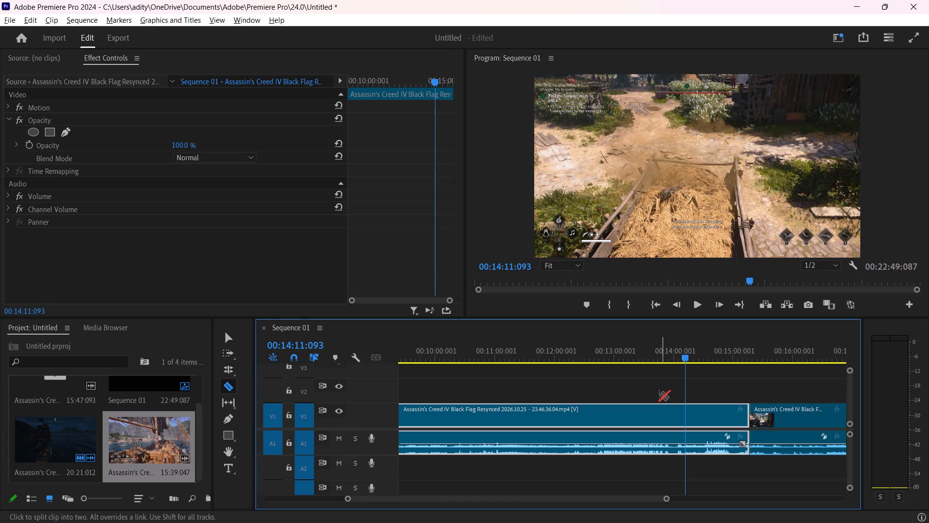
pyautogui.press('Left')
pyautogui.press('Left')
pyautogui.press('Left')
pyautogui.press('Left')
pyautogui.press('Left')
pyautogui.press('Left')
pyautogui.press('Left')
pyautogui.press('Left')
pyautogui.press('Left')
pyautogui.press('Left')
pyautogui.press('Left')
pyautogui.press('Left')
pyautogui.press('Left')
pyautogui.press('Left')
pyautogui.press('Left')
pyautogui.press('Left')
pyautogui.press('Left')
pyautogui.press('Left')
pyautogui.press('Left')
pyautogui.press('Left')
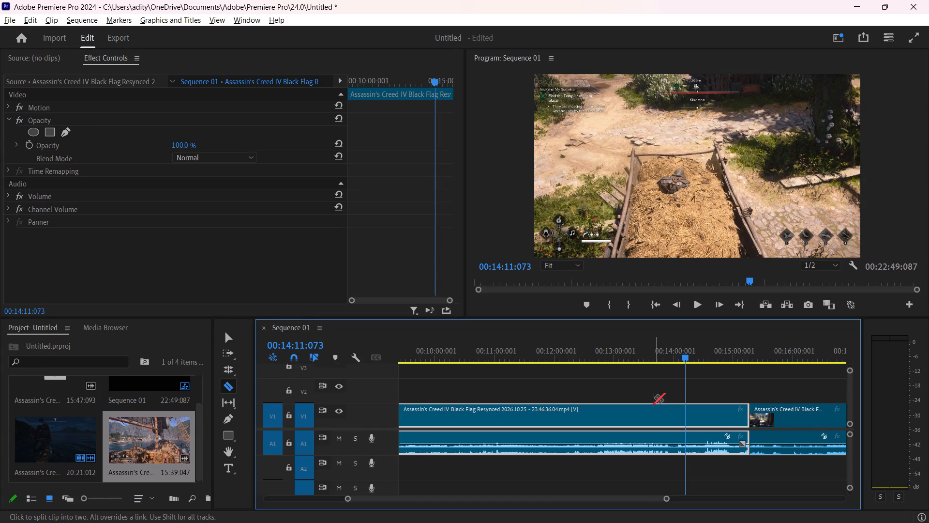
pyautogui.press('Right')
pyautogui.press('v')
pyautogui.moveTo(749, 414); pyautogui.dragTo(687, 413)
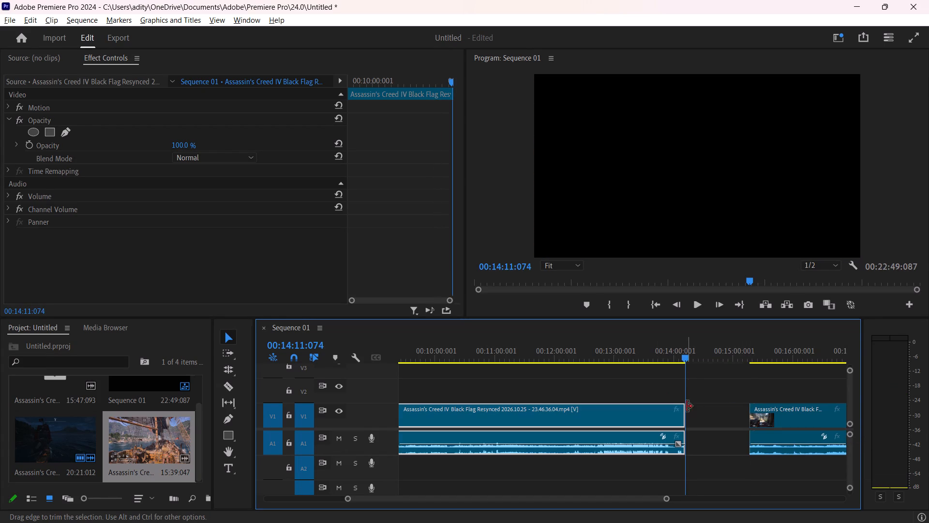
# Trim the start of the following 23.46.36 segment to 00:15:26:052, at the view over the hay cart in normal colour.
pyautogui.moveTo(686, 359); pyautogui.dragTo(764, 393)
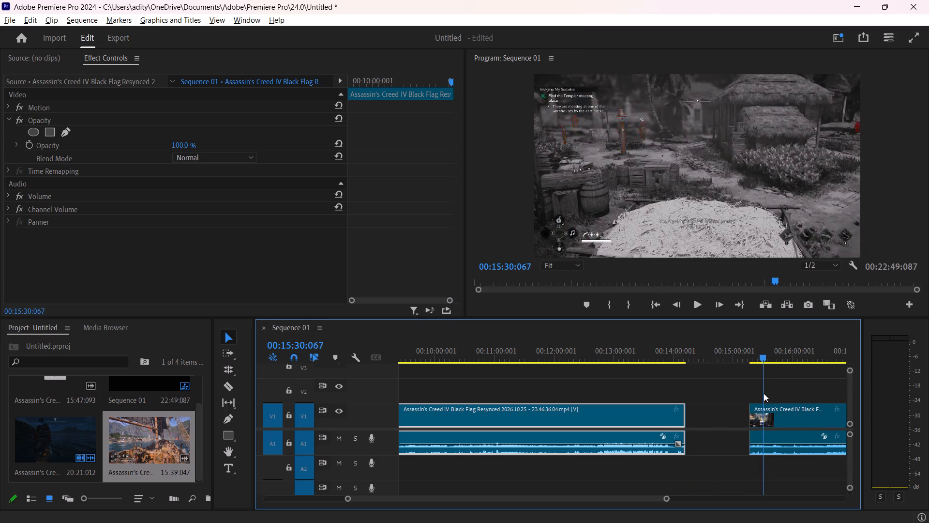
pyautogui.moveTo(764, 393); pyautogui.dragTo(757, 393)
pyautogui.press('space')
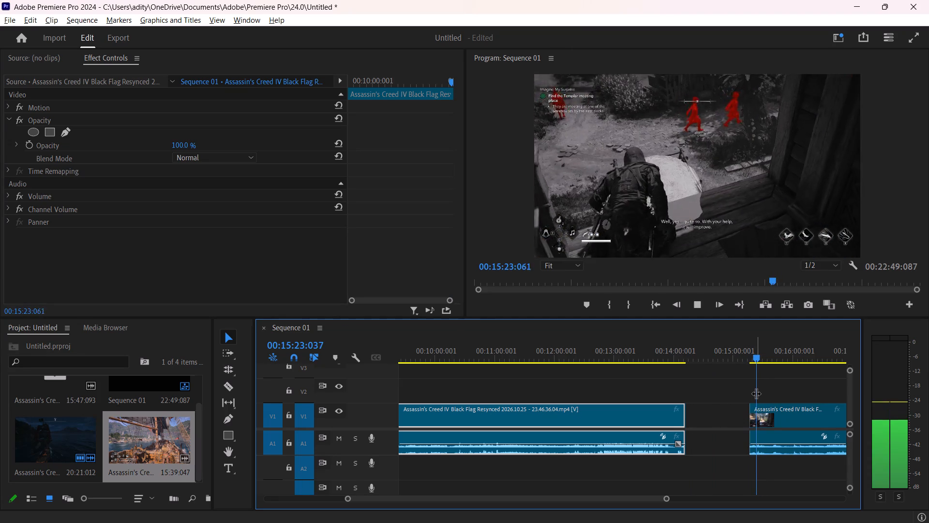
pyautogui.press('space')
pyautogui.press('space')
pyautogui.press('space')
pyautogui.press('space')
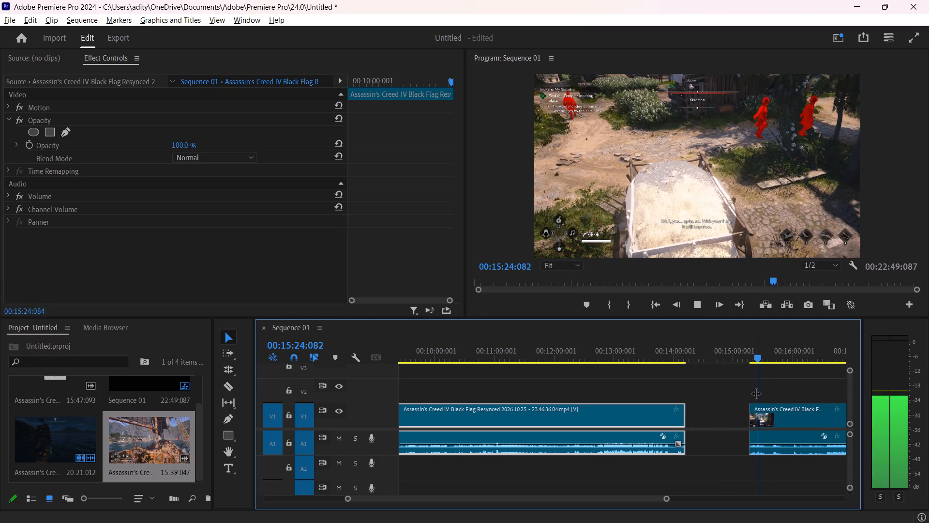
pyautogui.press('space')
pyautogui.press('space')
pyautogui.press('space')
pyautogui.press('space')
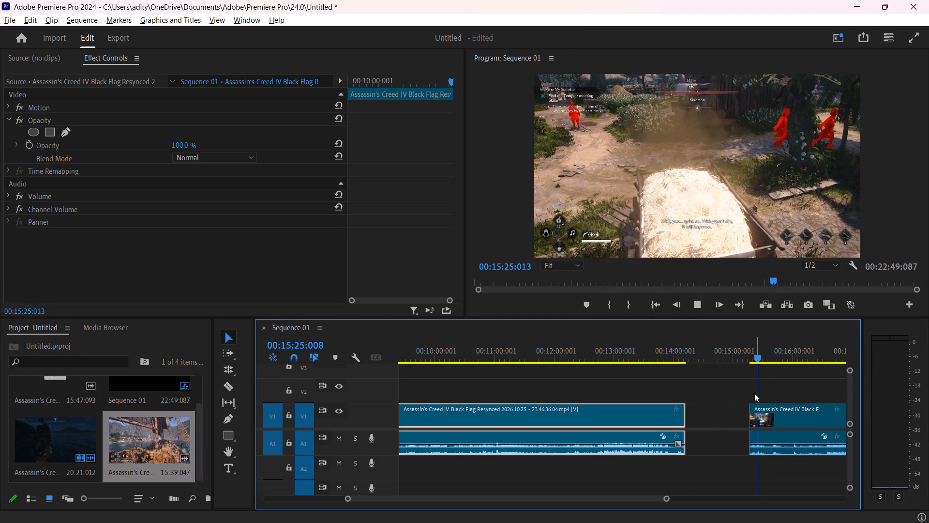
pyautogui.press('space')
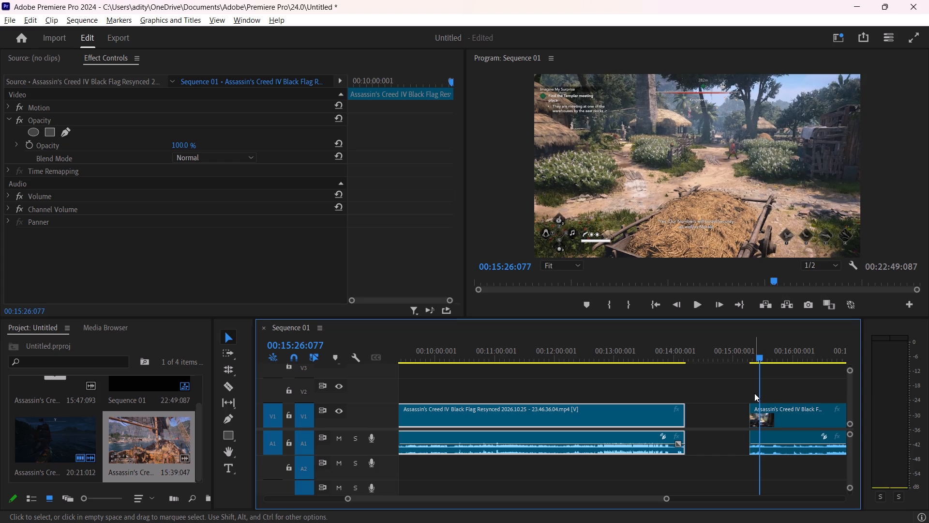
pyautogui.press('Left')
pyautogui.press('Left')
pyautogui.press('Left')
pyautogui.press('Left')
pyautogui.press('Left')
pyautogui.press('Left')
pyautogui.press('Left')
pyautogui.press('Left')
pyautogui.press('Left')
pyautogui.press('Left')
pyautogui.press('Left')
pyautogui.press('Left')
pyautogui.press('Left')
pyautogui.press('Left')
pyautogui.press('Left')
pyautogui.press('Left')
pyautogui.press('Left')
pyautogui.press('Left')
pyautogui.press('Left')
pyautogui.press('Left')
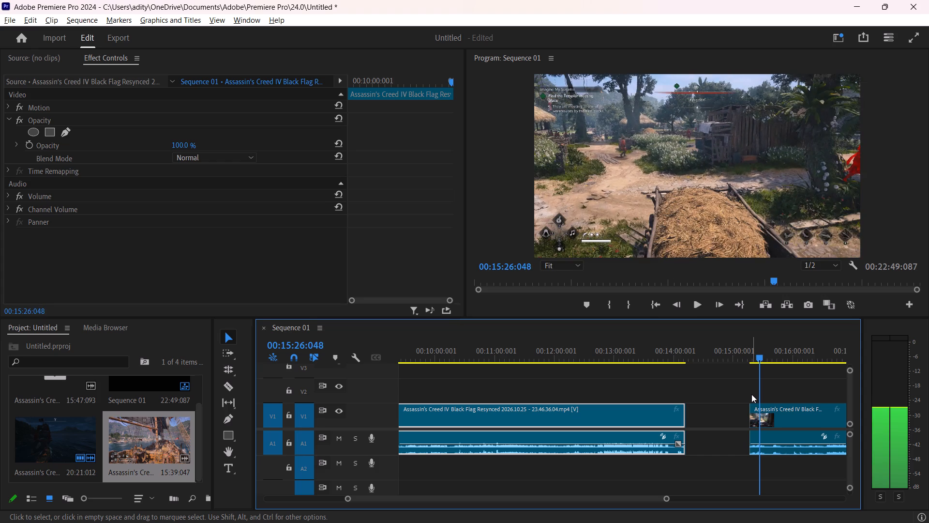
pyautogui.press('Right')
pyautogui.press('Right')
pyautogui.press('Right')
pyautogui.press('Right')
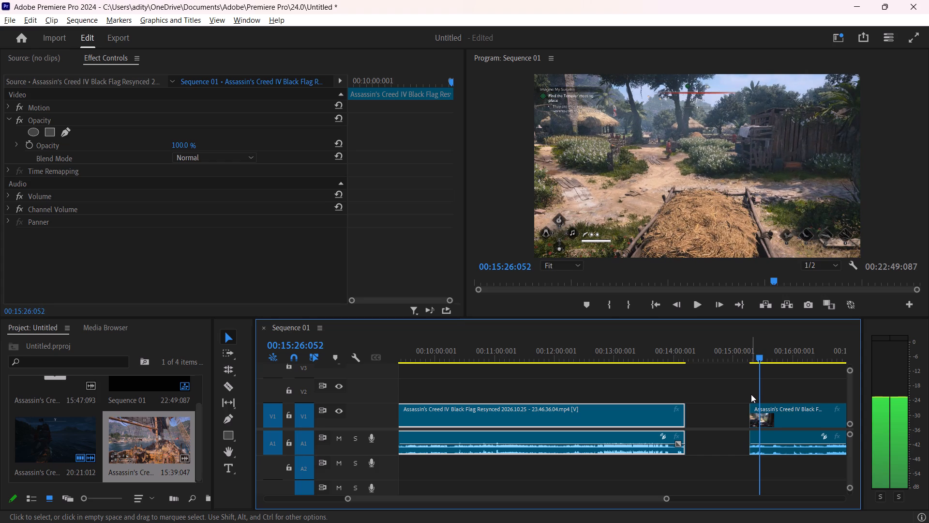
pyautogui.moveTo(750, 412); pyautogui.dragTo(761, 416)
# Close the gap by moving the trimmed segment against the preceding clip's end at 00:14:11:074.
pyautogui.moveTo(787, 415); pyautogui.dragTo(781, 415)
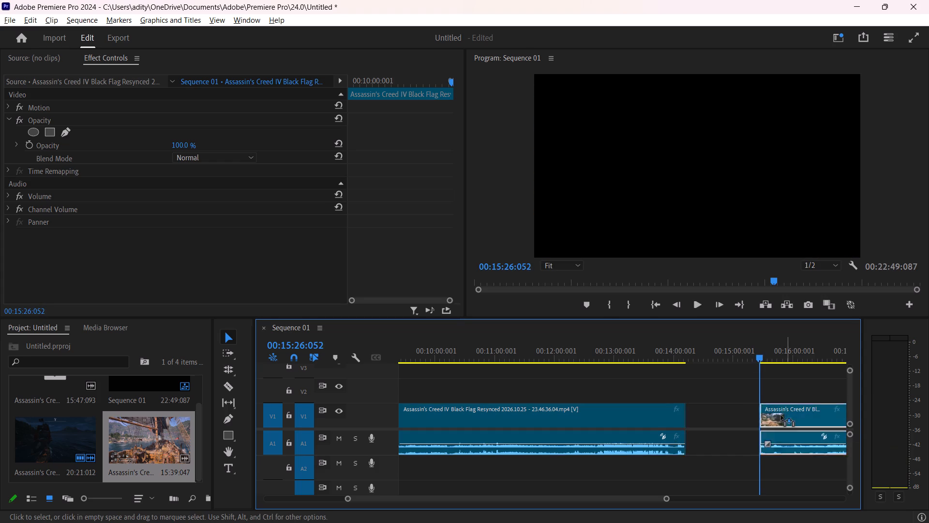
pyautogui.moveTo(781, 415); pyautogui.dragTo(712, 419)
# Play across the hay cart join at 00:14:11:074, starting shortly before the cut, to check how the two segments connect.
pyautogui.press('Up')
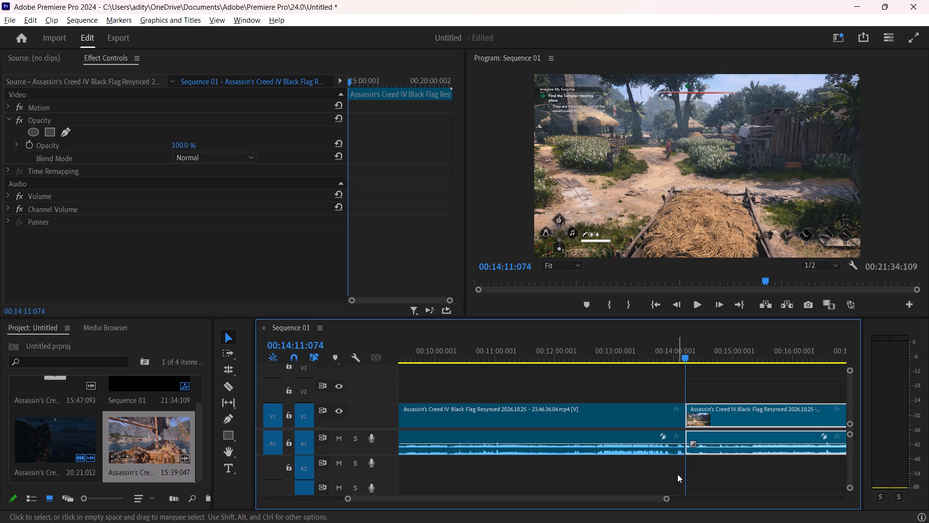
pyautogui.press('Left')
pyautogui.press('Left')
pyautogui.press('Left')
pyautogui.press('Left')
pyautogui.press('Left')
pyautogui.press('Left')
pyautogui.press('Left')
pyautogui.press('Left')
pyautogui.press('Left')
pyautogui.press('Left')
pyautogui.press('Left')
pyautogui.press('Left')
pyautogui.press('Left')
pyautogui.press('Left')
pyautogui.press('Left')
pyautogui.press('Left')
pyautogui.press('Left')
pyautogui.press('Left')
pyautogui.press('Left')
pyautogui.press('Left')
pyautogui.press('space')
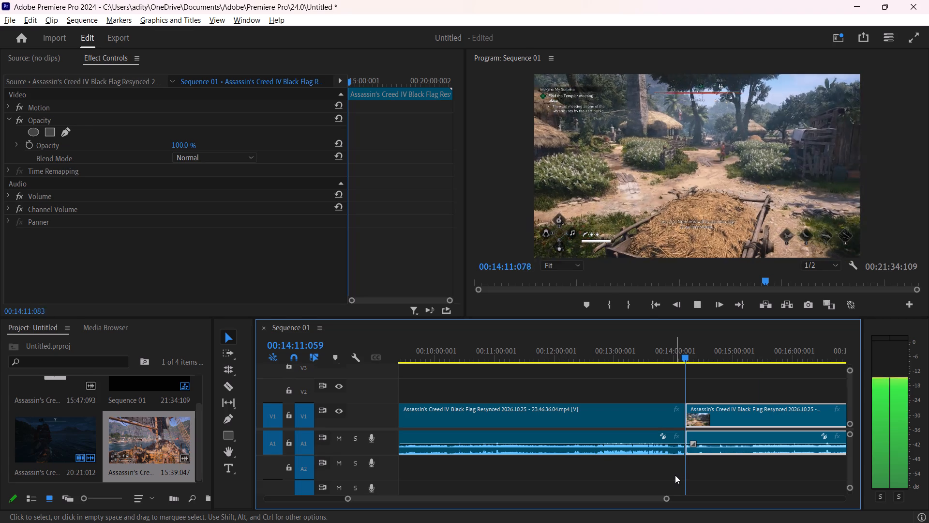
pyautogui.press('space')
pyautogui.moveTo(683, 358); pyautogui.dragTo(660, 364)
pyautogui.click(660, 364)
pyautogui.press('space')
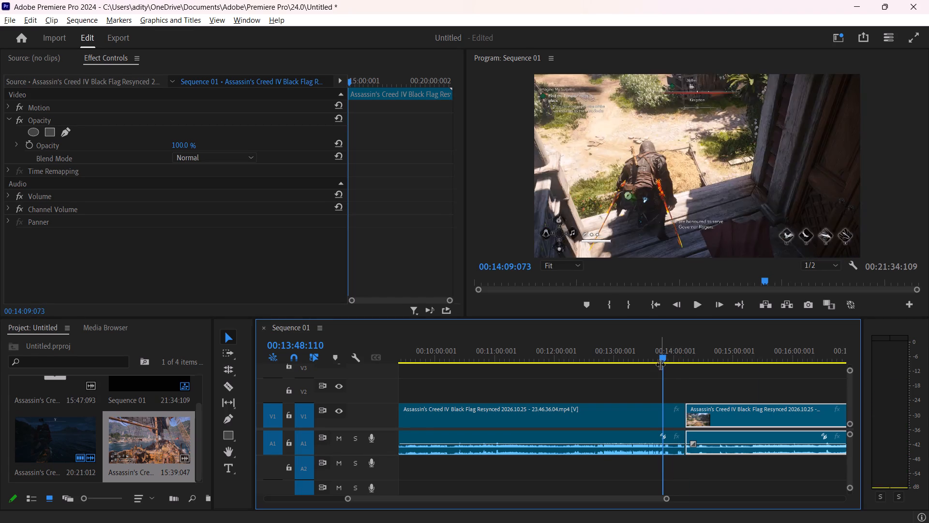
pyautogui.moveTo(663, 360); pyautogui.dragTo(681, 368)
pyautogui.click(681, 368)
pyautogui.press('space')
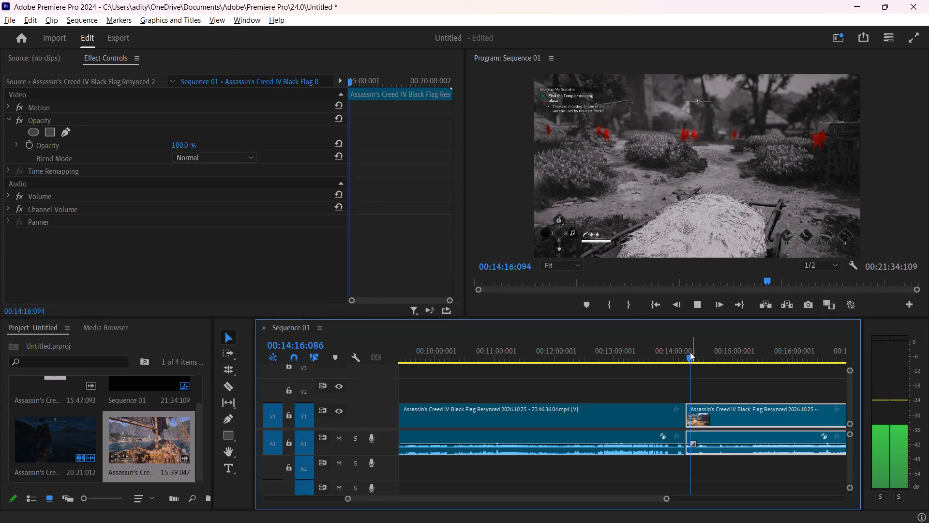
# Scan the last 23.46.36 segment from about 00:14:18 to 00:21:33 to examine where gameplay and cutscenes change.
pyautogui.moveTo(666, 497); pyautogui.dragTo(739, 503)
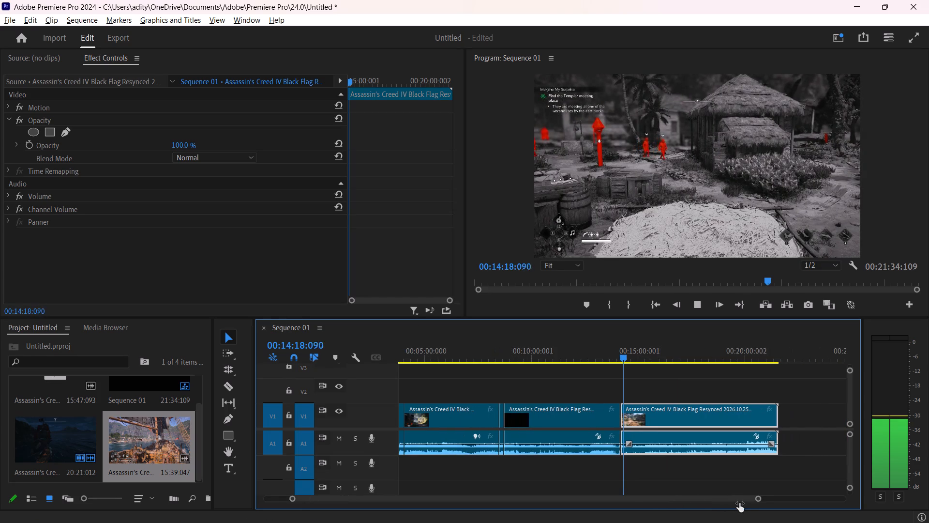
pyautogui.moveTo(739, 503); pyautogui.dragTo(738, 505)
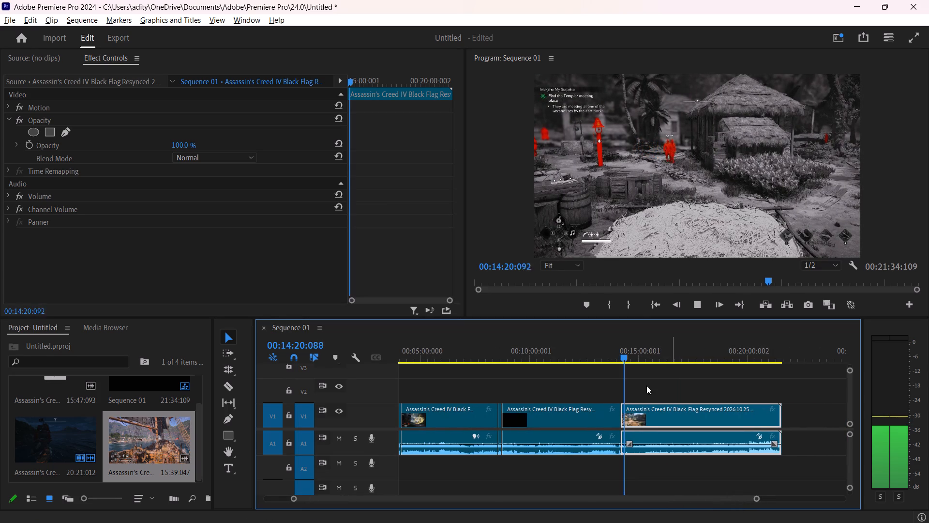
pyautogui.moveTo(626, 355); pyautogui.dragTo(631, 356)
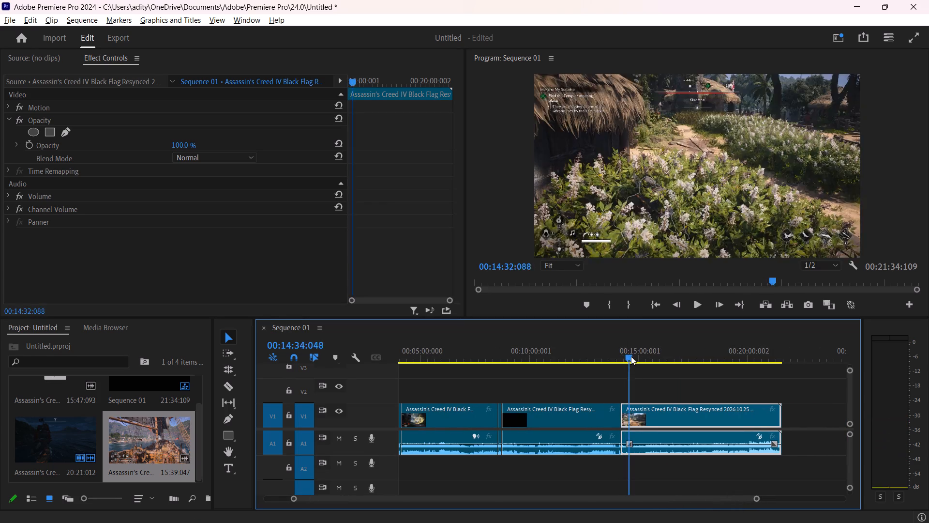
pyautogui.moveTo(631, 356); pyautogui.dragTo(657, 365)
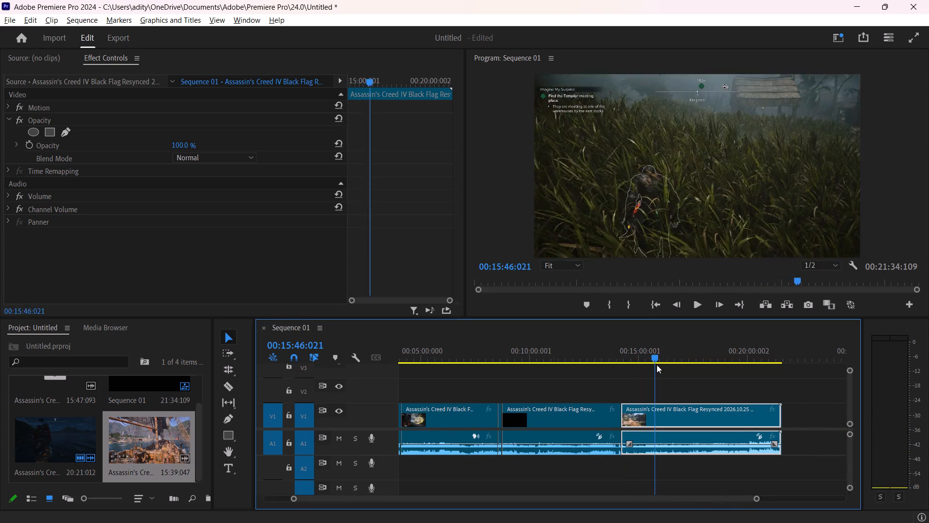
pyautogui.moveTo(657, 365); pyautogui.dragTo(675, 369)
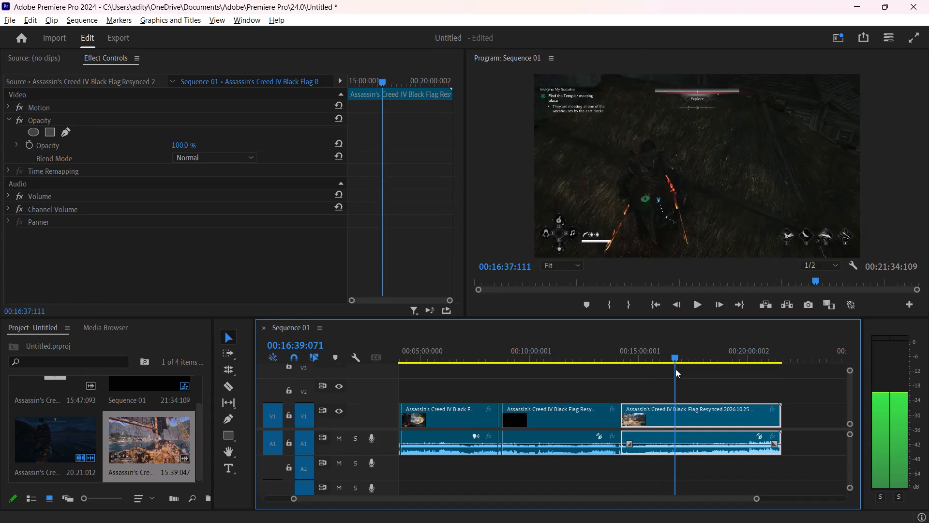
pyautogui.moveTo(675, 369); pyautogui.dragTo(702, 379)
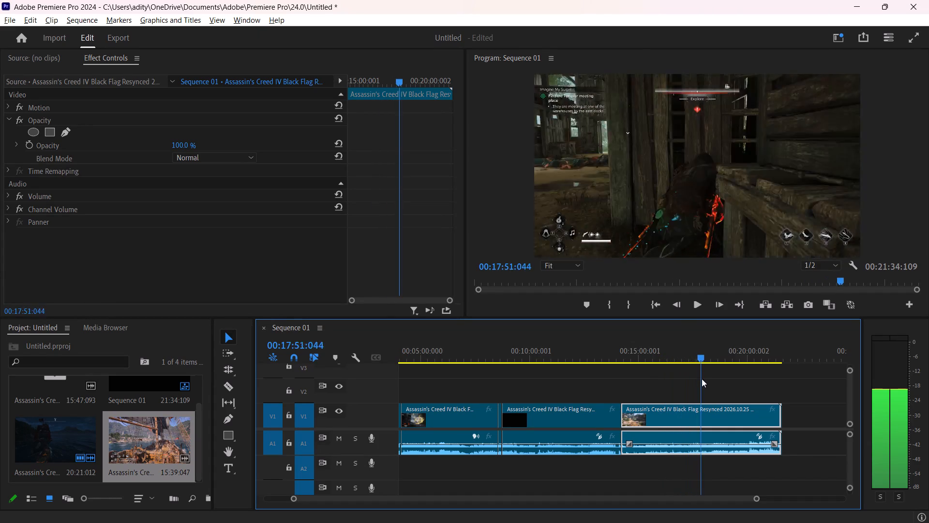
pyautogui.moveTo(702, 379); pyautogui.dragTo(717, 384)
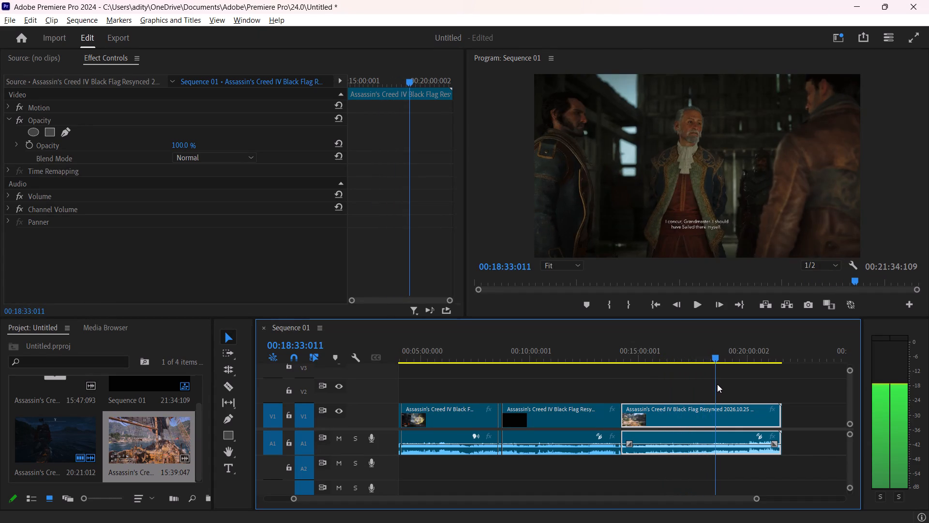
pyautogui.moveTo(717, 384); pyautogui.dragTo(736, 392)
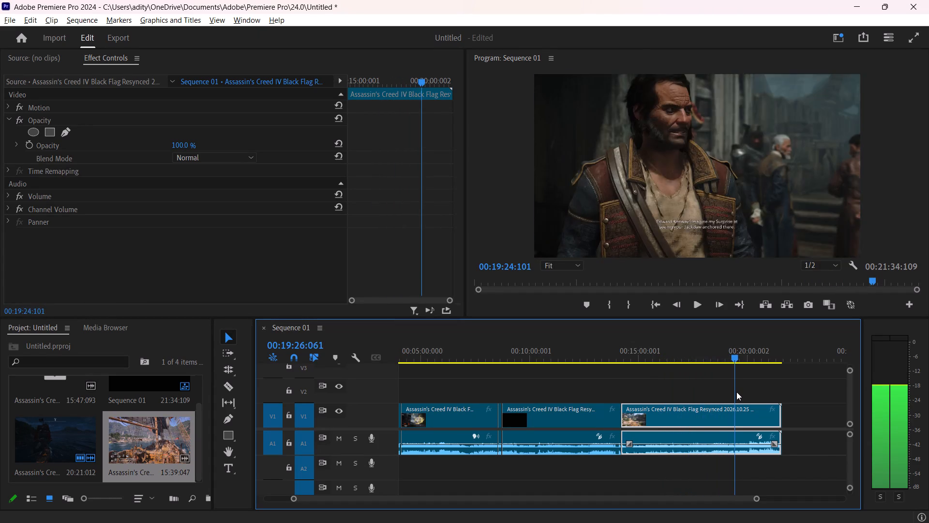
pyautogui.moveTo(736, 392); pyautogui.dragTo(754, 397)
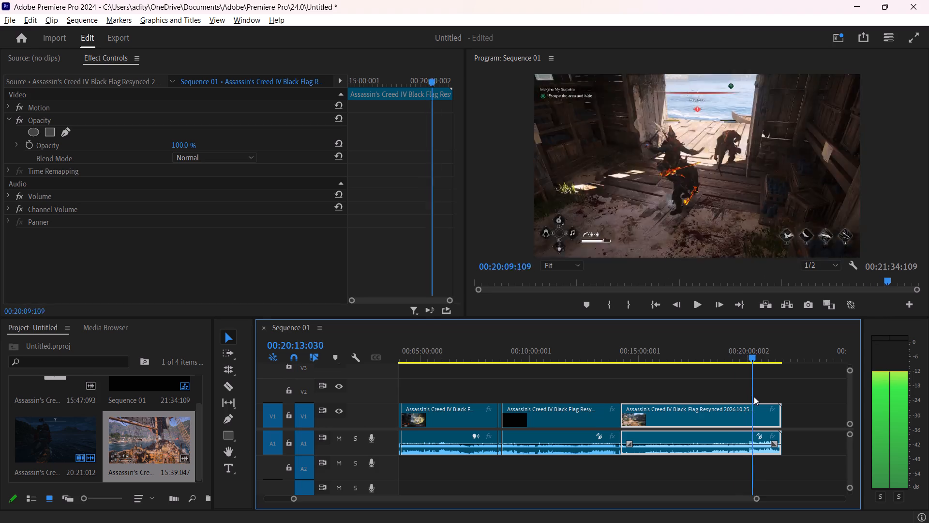
pyautogui.moveTo(754, 397); pyautogui.dragTo(774, 401)
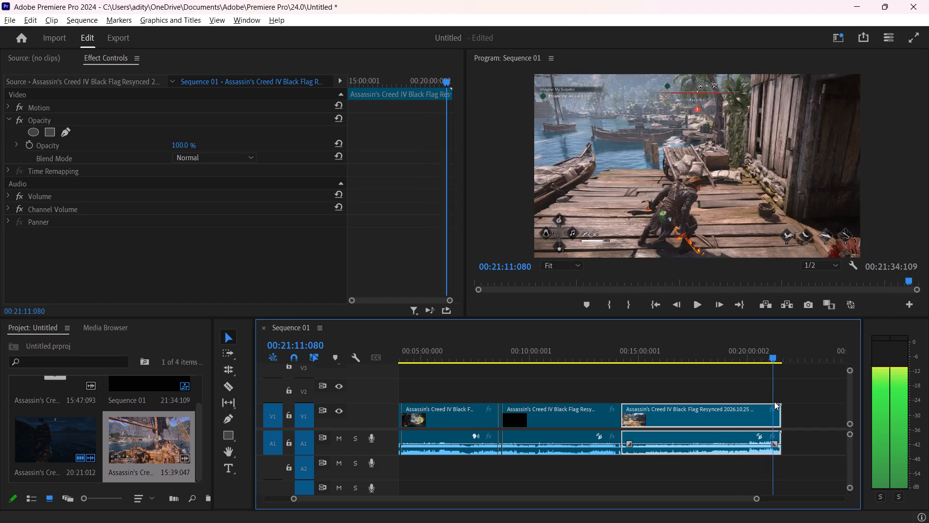
pyautogui.moveTo(774, 401); pyautogui.dragTo(779, 402)
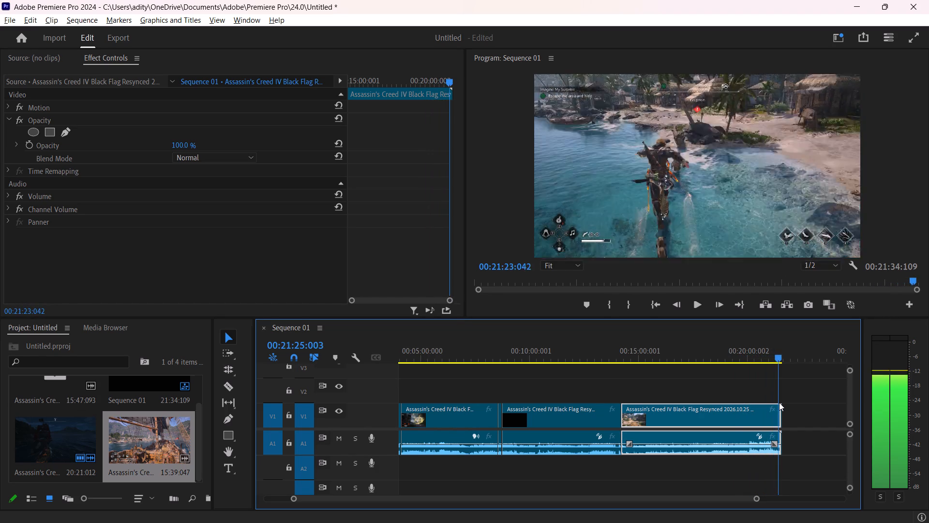
pyautogui.moveTo(779, 402); pyautogui.dragTo(782, 403)
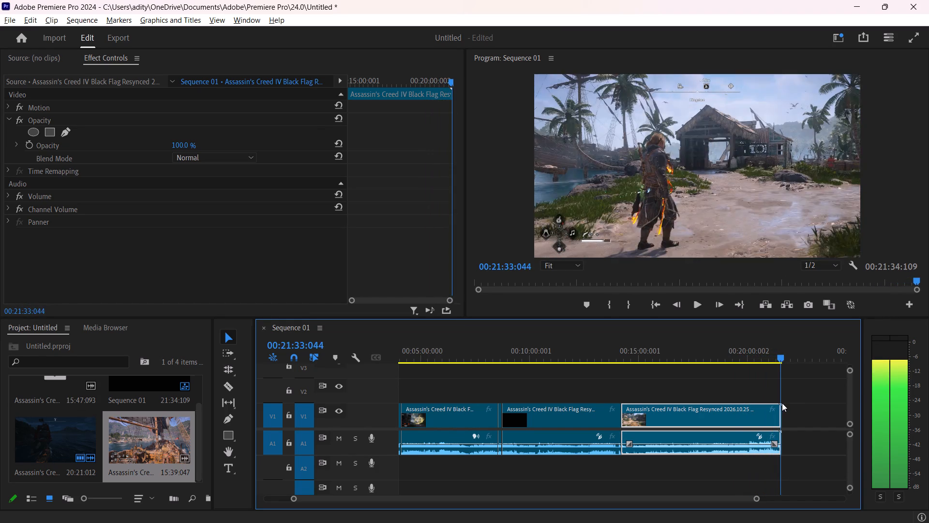
pyautogui.moveTo(782, 403); pyautogui.dragTo(778, 405)
pyautogui.press('space')
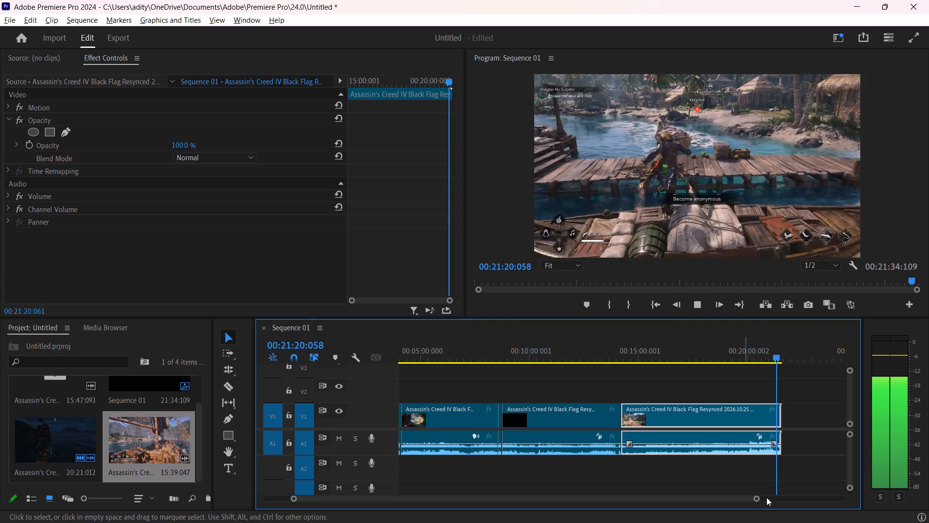
# Trim the end of the last 23.46.36 segment to 00:21:31:000, at the walk along the beach path after the completed quest.
pyautogui.moveTo(757, 498); pyautogui.dragTo(680, 492)
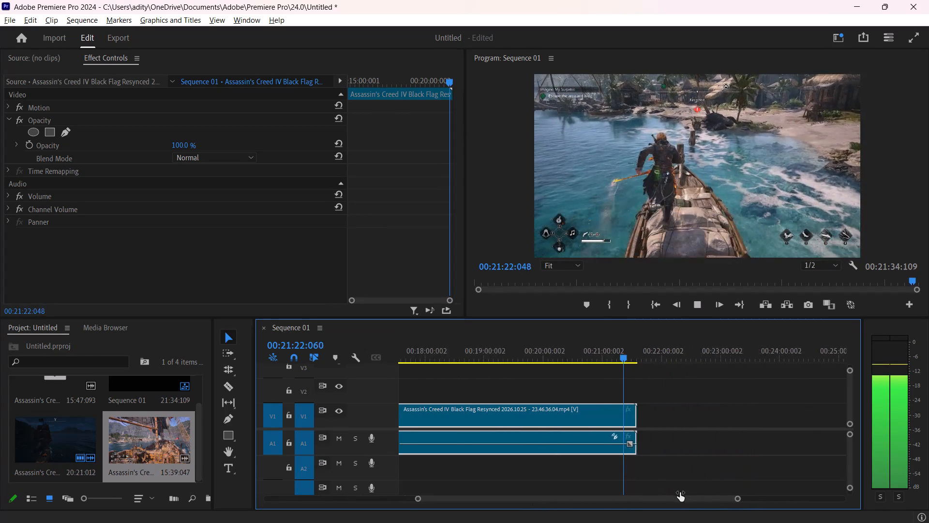
pyautogui.moveTo(680, 492); pyautogui.dragTo(660, 496)
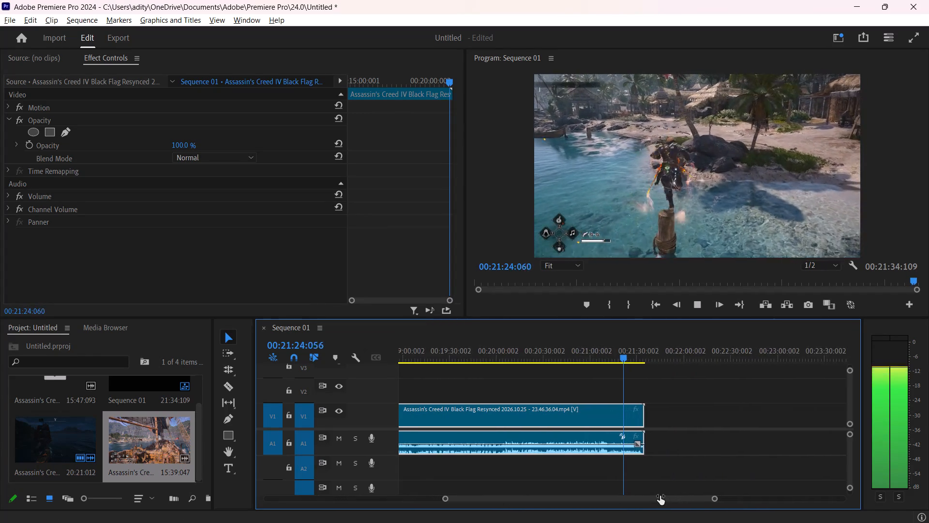
pyautogui.moveTo(660, 496); pyautogui.dragTo(653, 498)
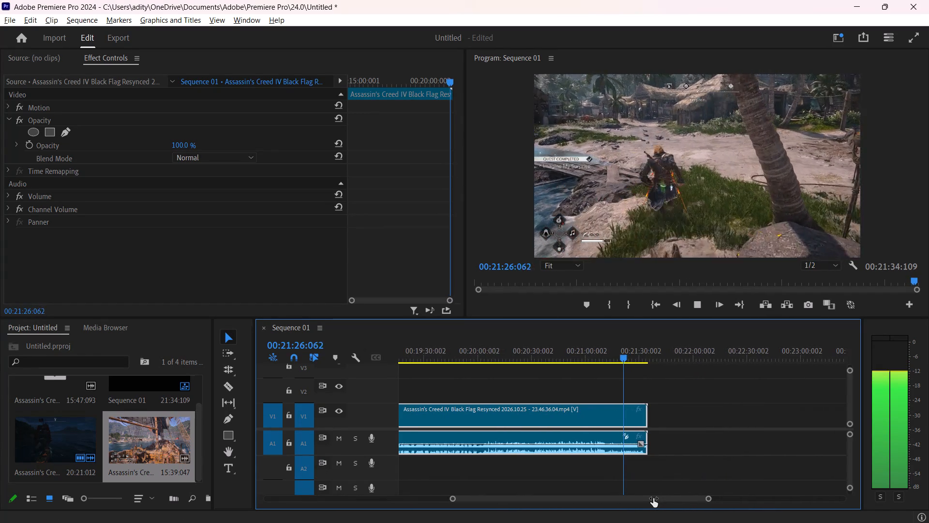
pyautogui.moveTo(653, 498); pyautogui.dragTo(636, 496)
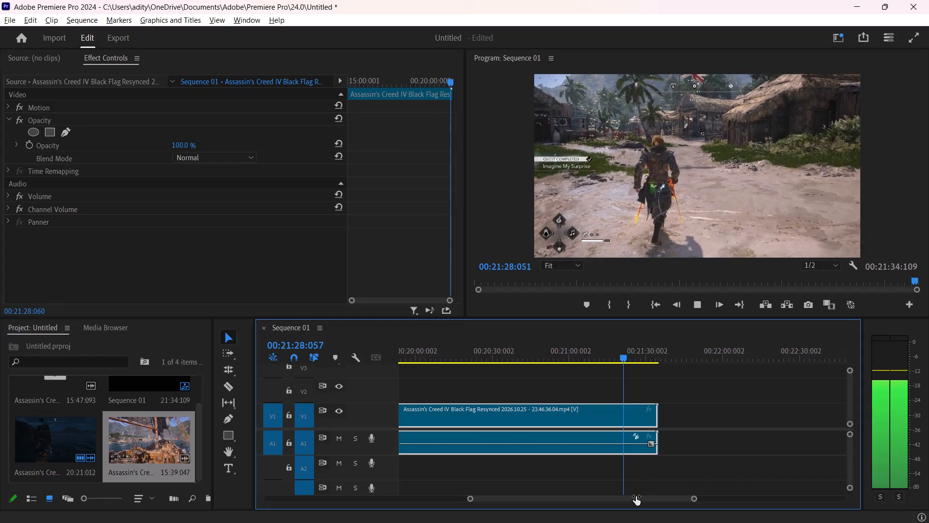
pyautogui.moveTo(636, 496); pyautogui.dragTo(634, 496)
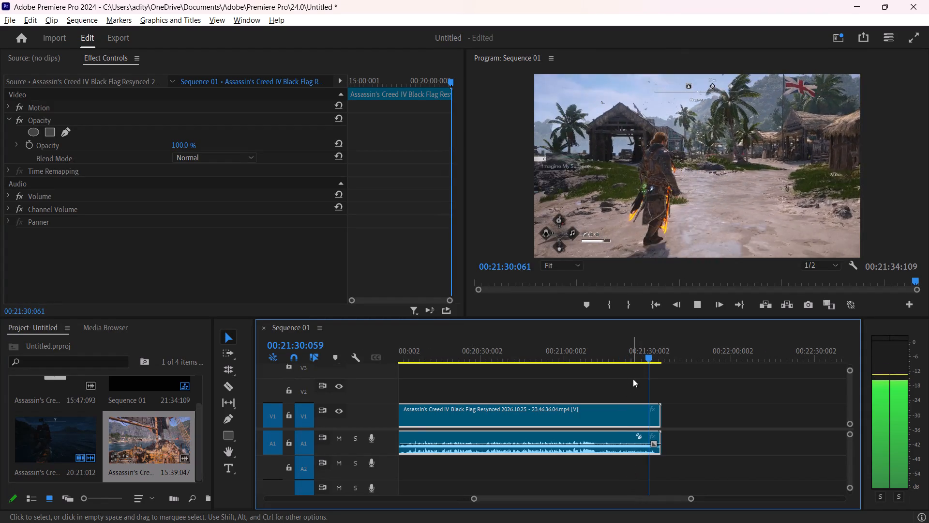
pyautogui.press('space')
pyautogui.press('Left')
pyautogui.press('Left')
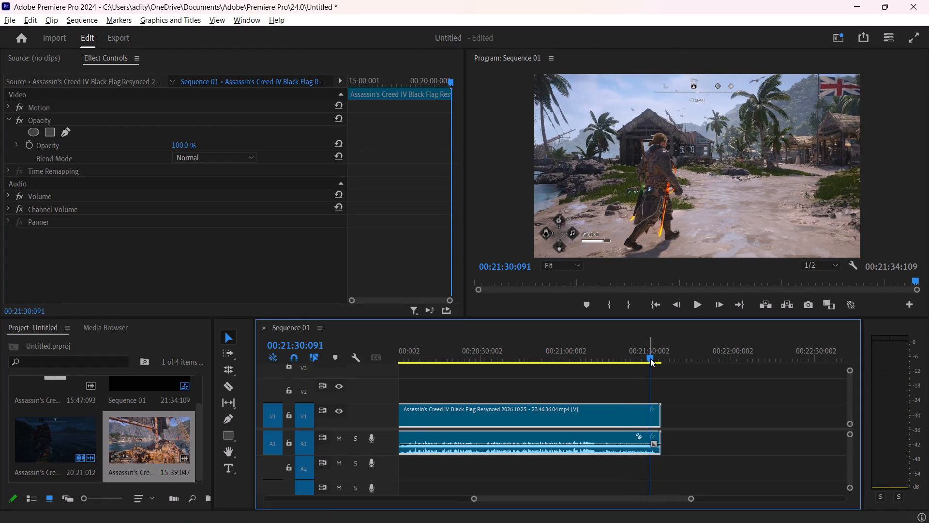
pyautogui.press('Right')
pyautogui.press('Right')
pyautogui.press('Right')
pyautogui.press('Right')
pyautogui.press('Right')
pyautogui.press('Right')
pyautogui.press('Right')
pyautogui.press('Right')
pyautogui.press('Right')
pyautogui.press('Right')
pyautogui.press('Right')
pyautogui.press('Right')
pyautogui.press('Right')
pyautogui.press('Right')
pyautogui.press('Right')
pyautogui.press('Right')
pyautogui.press('Right')
pyautogui.press('Right')
pyautogui.press('Right')
pyautogui.press('Right')
pyautogui.press('Right')
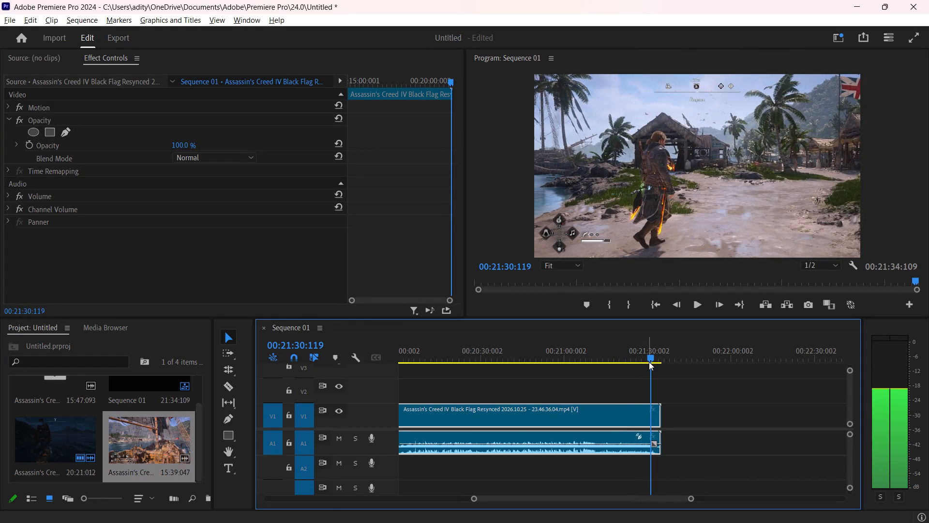
pyautogui.press('Right')
pyautogui.press('Right')
pyautogui.press('Left')
pyautogui.moveTo(660, 418); pyautogui.dragTo(654, 418)
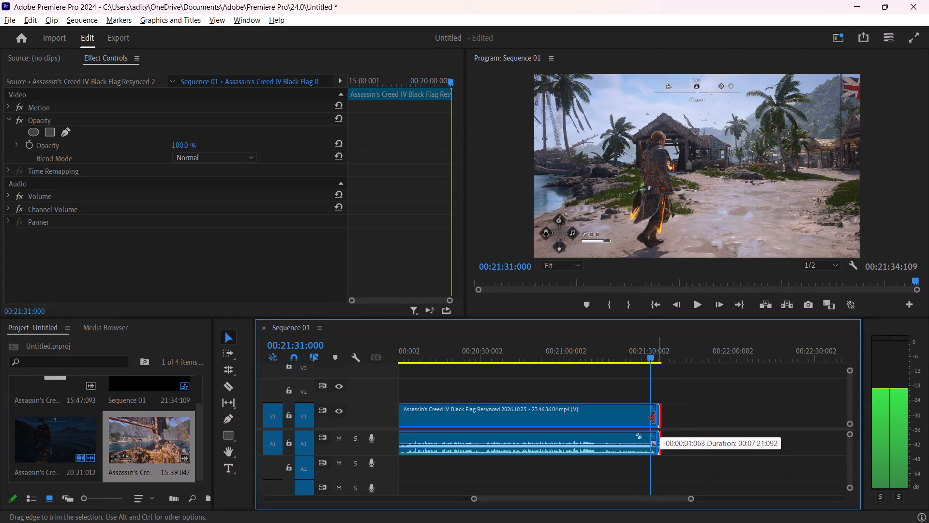
pyautogui.moveTo(654, 418); pyautogui.dragTo(653, 418)
pyautogui.click(653, 418)
pyautogui.moveTo(651, 357); pyautogui.dragTo(633, 367)
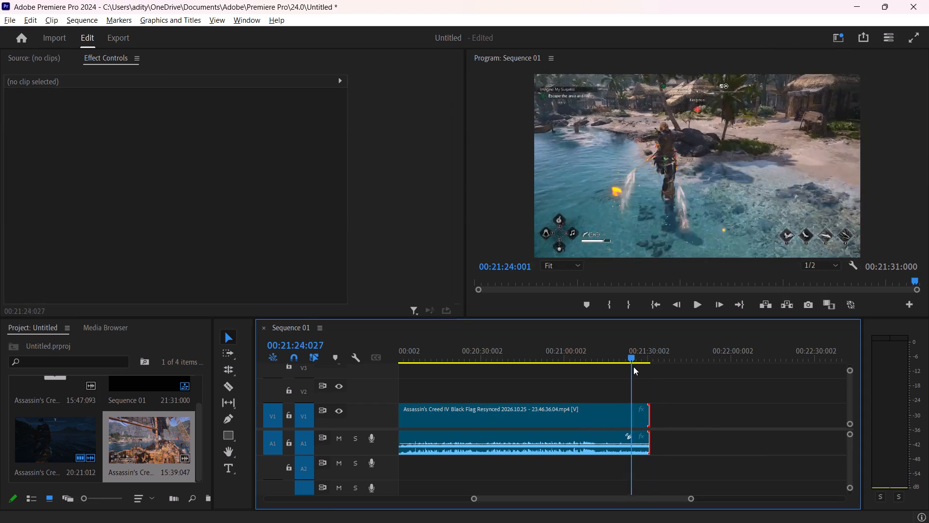
pyautogui.moveTo(633, 367); pyautogui.dragTo(639, 369)
pyautogui.click(639, 369)
# Save the project with the trimmed sequence.
pyautogui.click(863, 32)
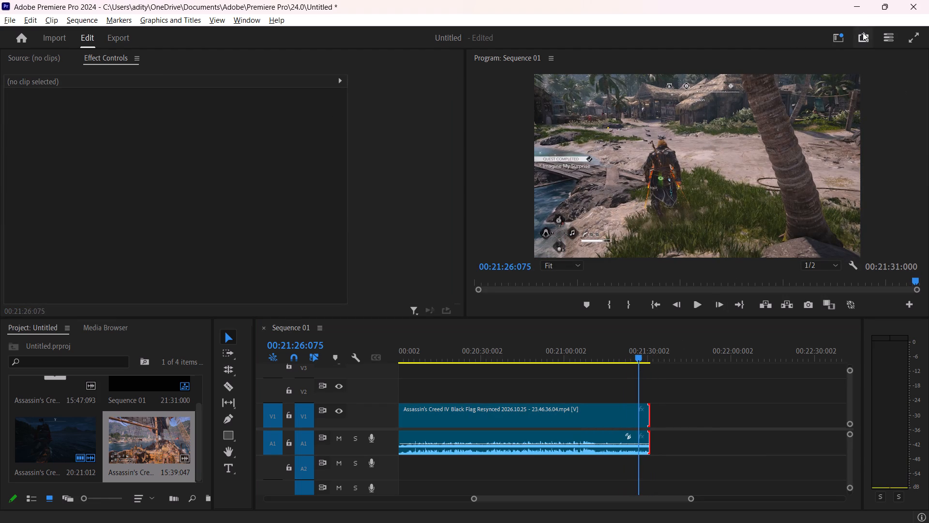
pyautogui.click(13, 15)
pyautogui.click(59, 167)
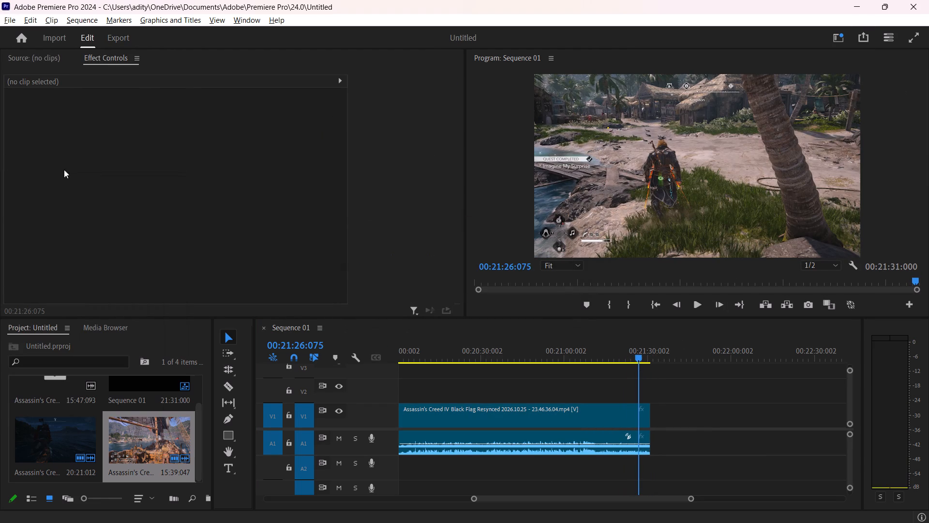
# Remove the offline Assassin's Creed clip of duration 15:47:093 from the project's media items.
pyautogui.scroll(4, 178, 431)
pyautogui.rightClick(90, 423)
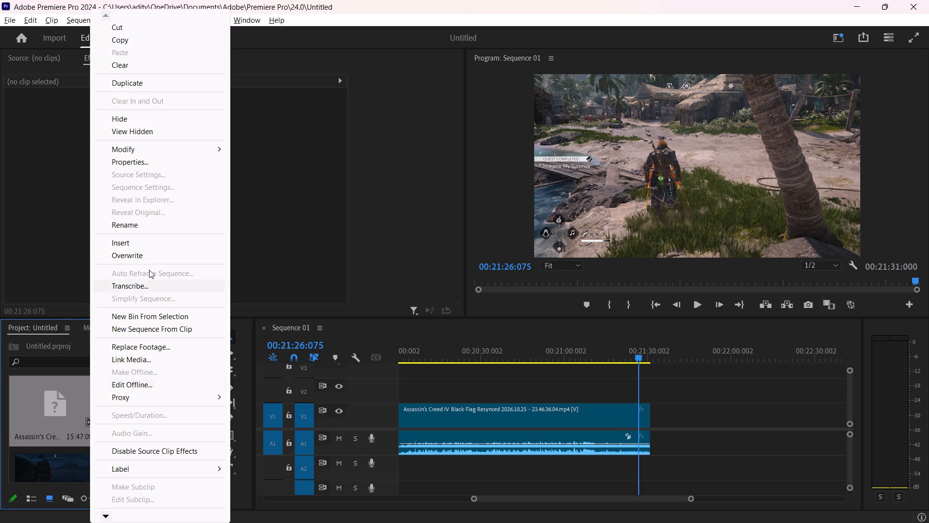
pyautogui.doubleClick(152, 69)
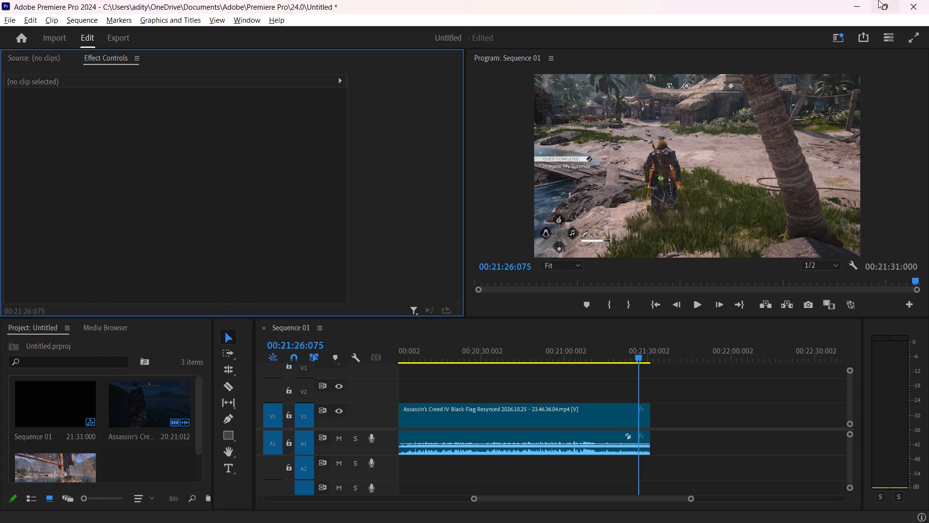
# Close Premiere Pro, saving the changes to Untitled.prproj.
pyautogui.click(914, 0)
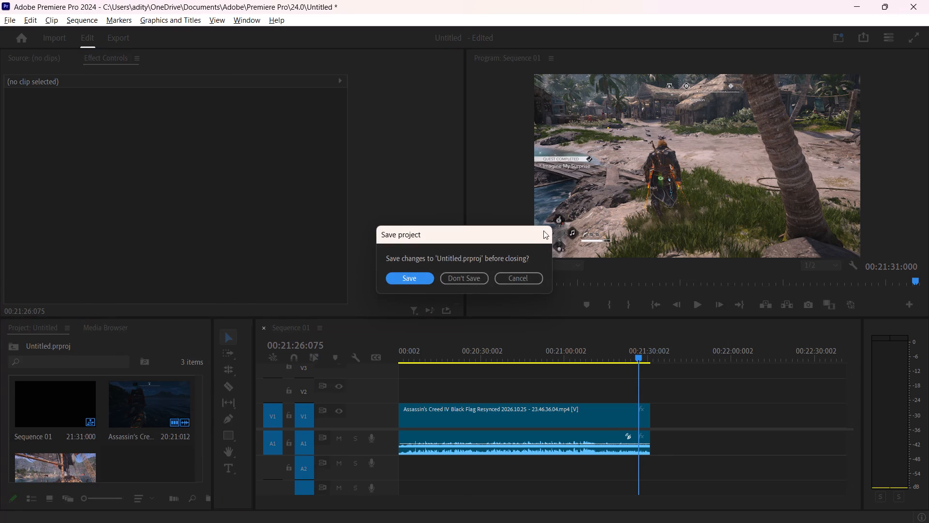
pyautogui.doubleClick(416, 282)
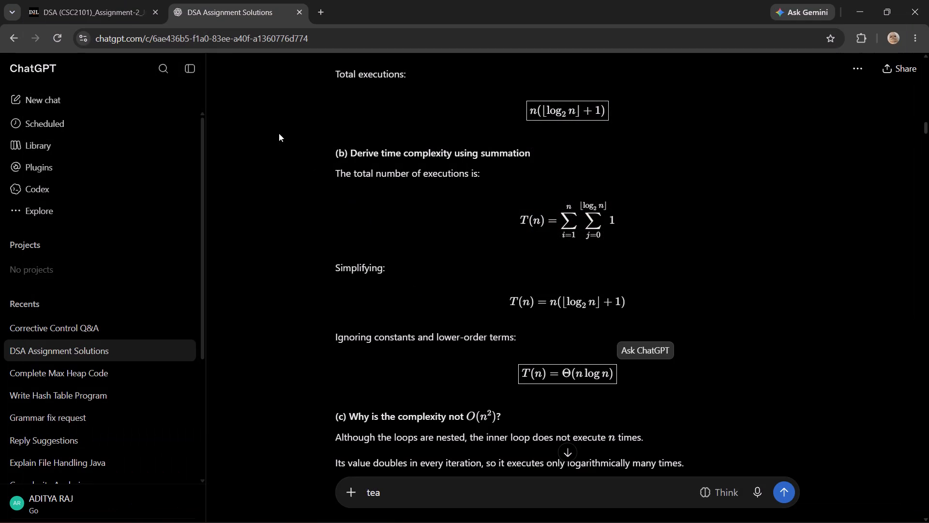